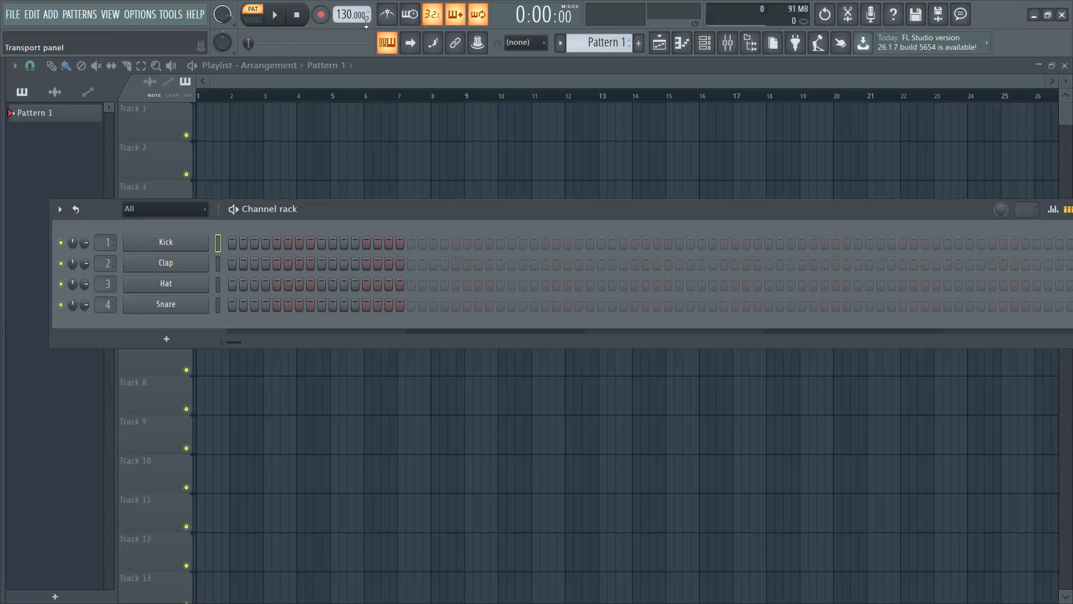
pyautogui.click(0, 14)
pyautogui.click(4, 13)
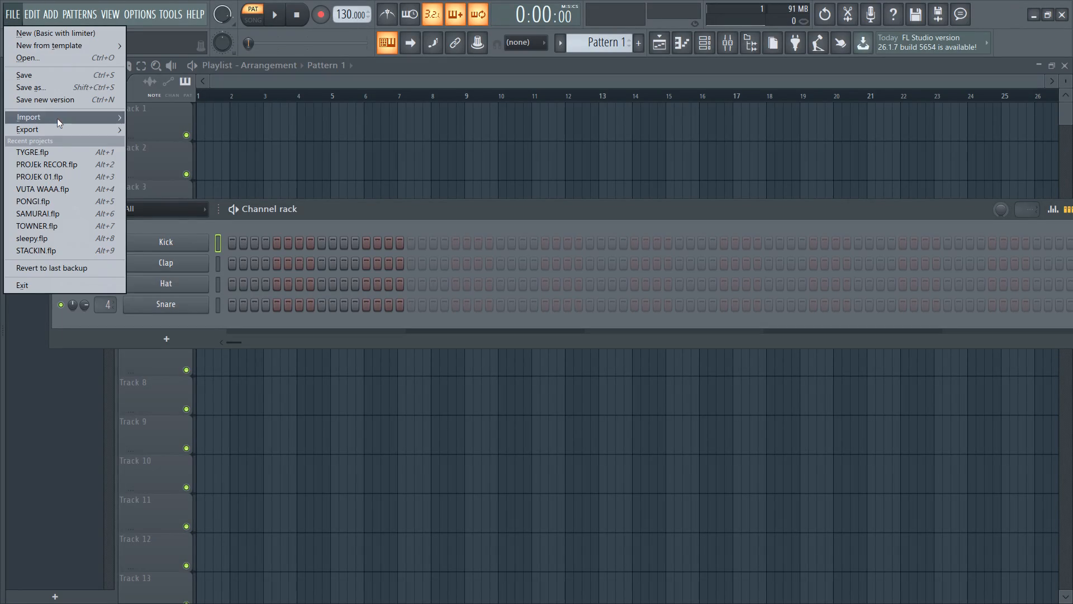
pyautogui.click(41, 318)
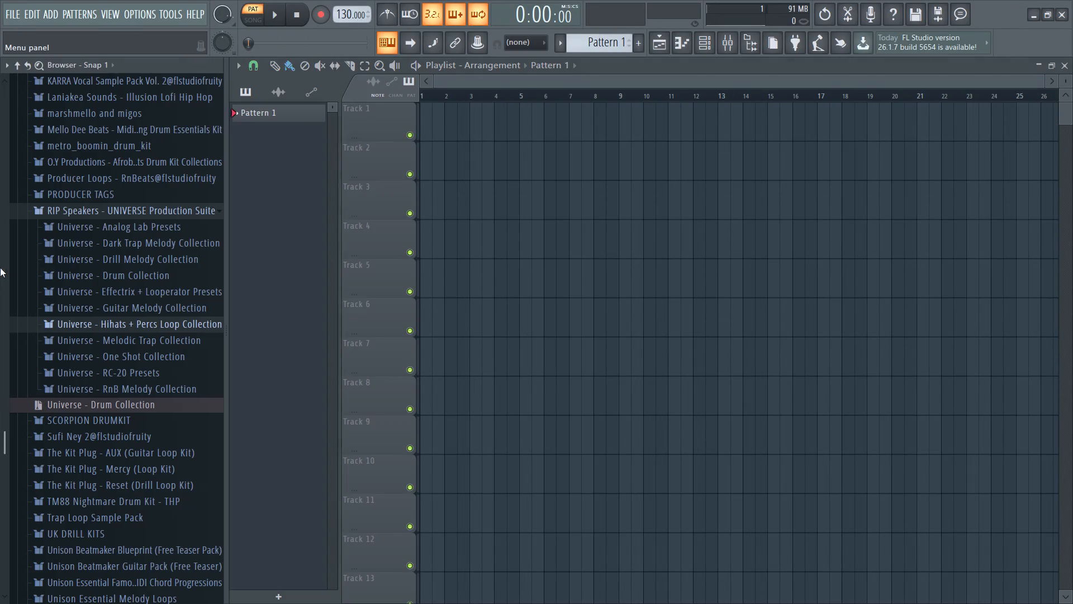
# Open the backup project "UNO MOMENTO (autosaved at 19h41)" from the browser's Backup folder.
pyautogui.click(104, 218)
pyautogui.scroll(10, 104, 216)
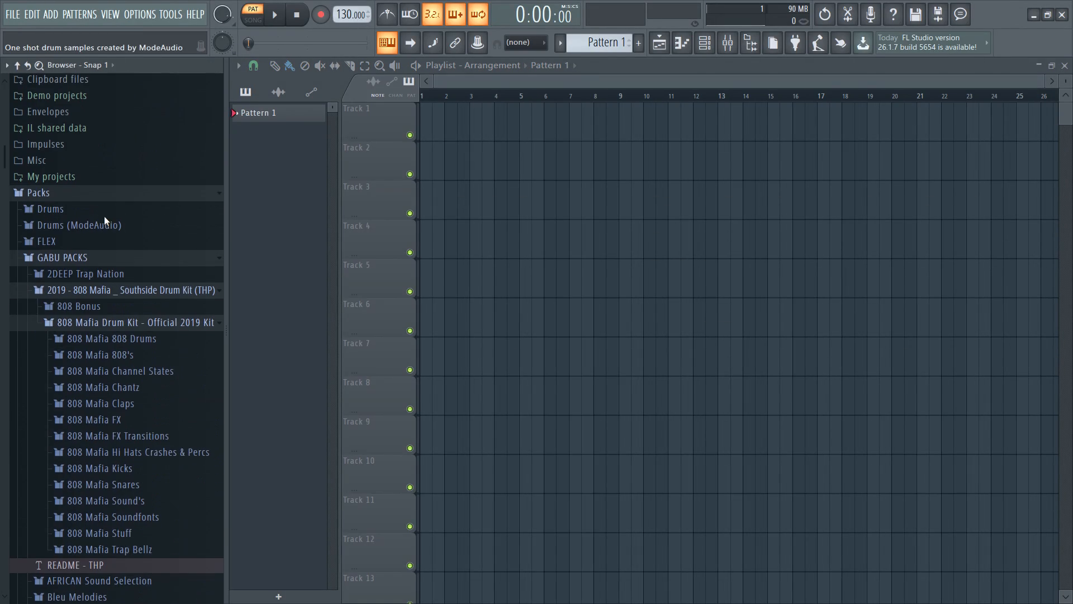
pyautogui.click(90, 257)
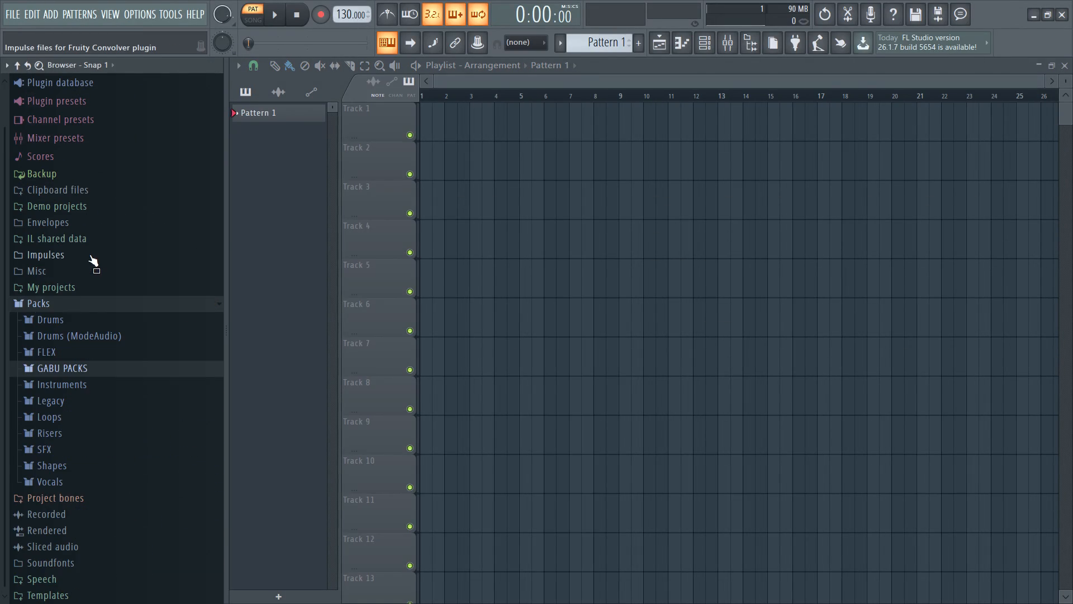
pyautogui.click(71, 172)
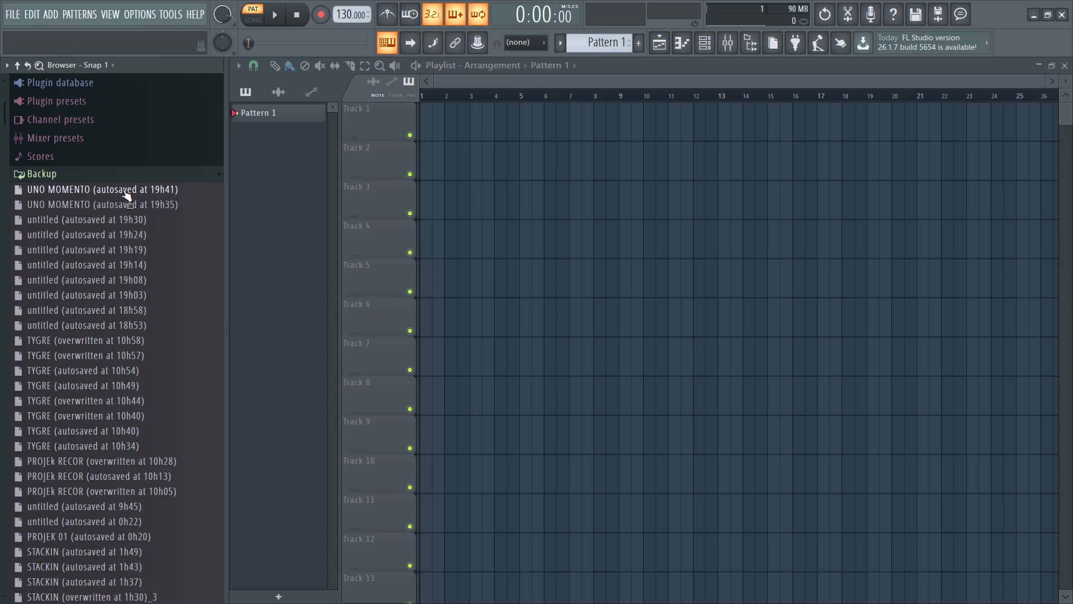
pyautogui.moveTo(123, 190); pyautogui.dragTo(118, 97)
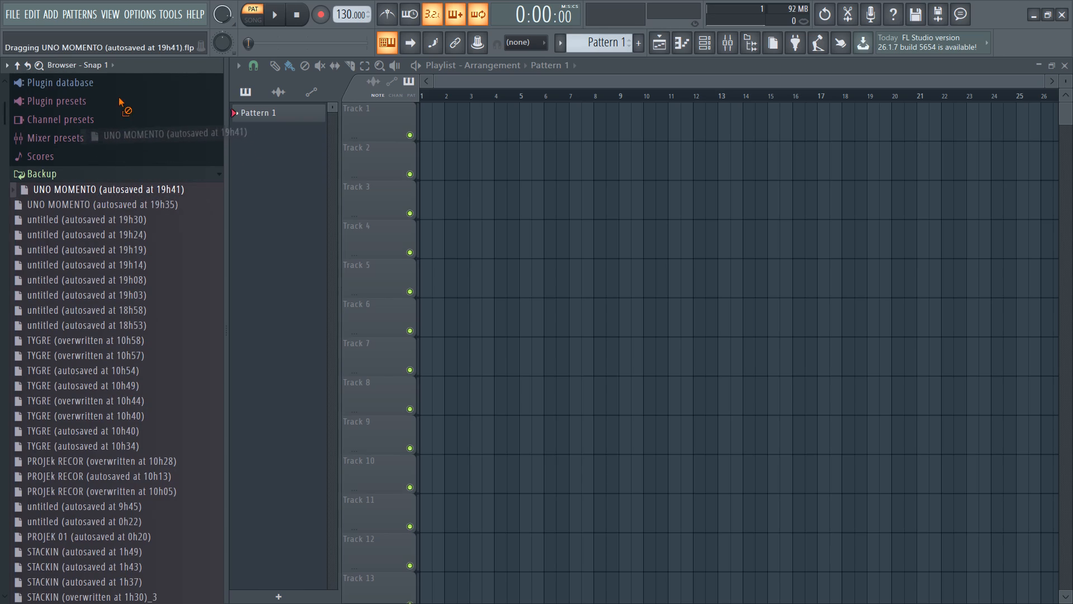
pyautogui.moveTo(118, 97); pyautogui.dragTo(88, 36)
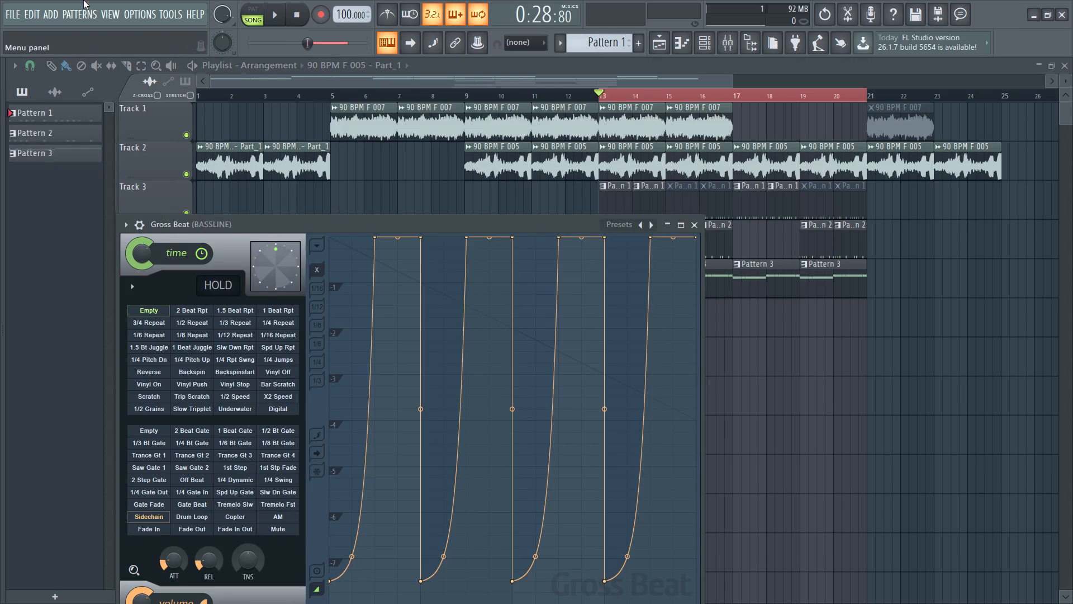
# Close all open plugin windows, including Gross Beat, to clear the playlist.
pyautogui.click(108, 16)
pyautogui.click(191, 232)
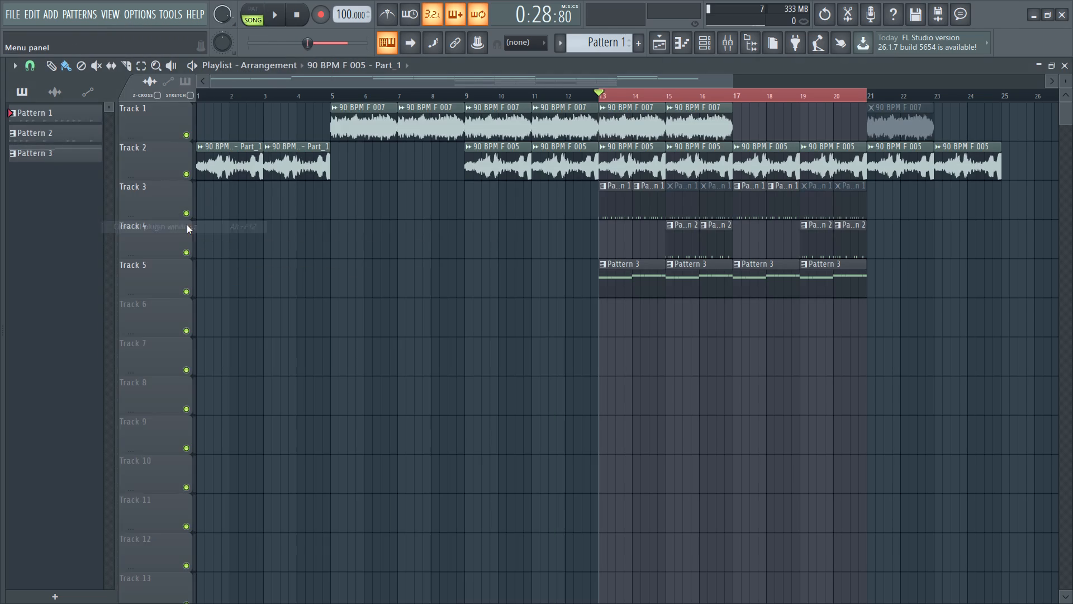
# Start song playback and mute the Hat channel in the channel rack.
pyautogui.press('space')
pyautogui.write('n')
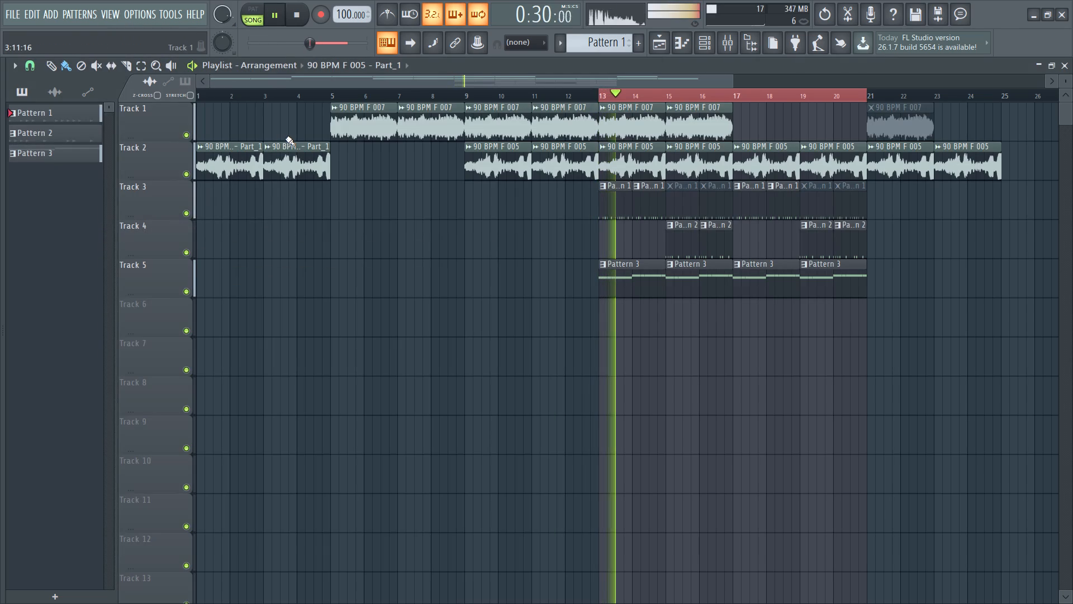
pyautogui.click(715, 48)
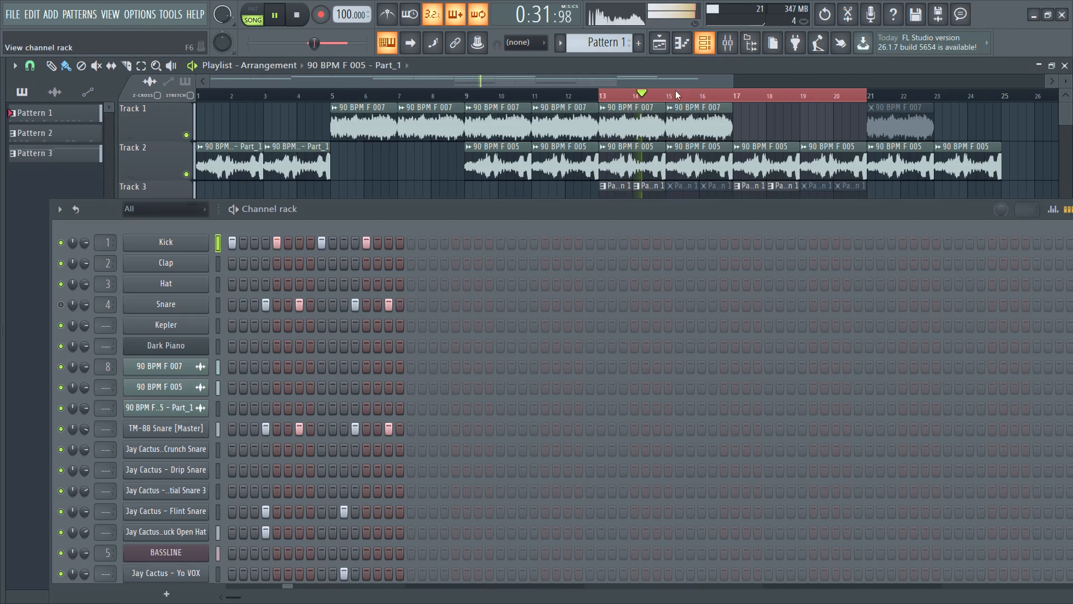
pyautogui.scroll(-5, 351, 437)
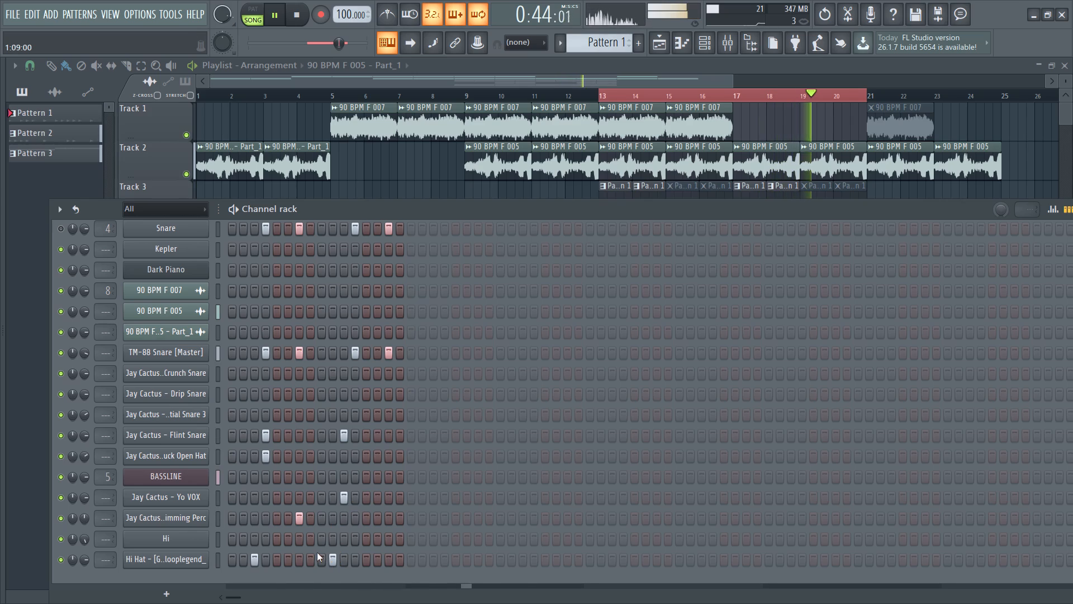
pyautogui.scroll(2, 309, 291)
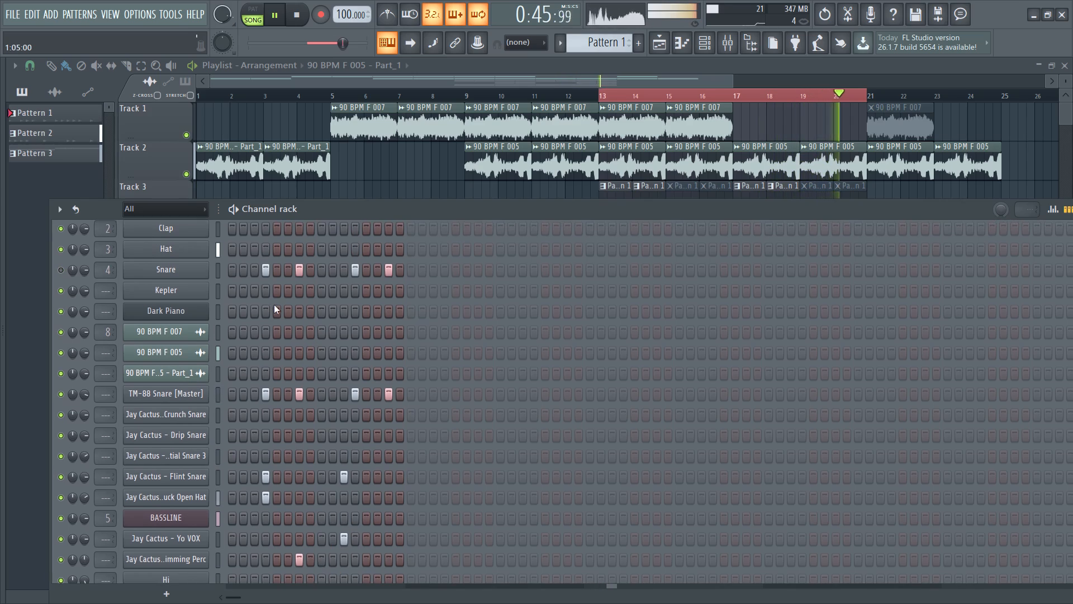
pyautogui.click(60, 244)
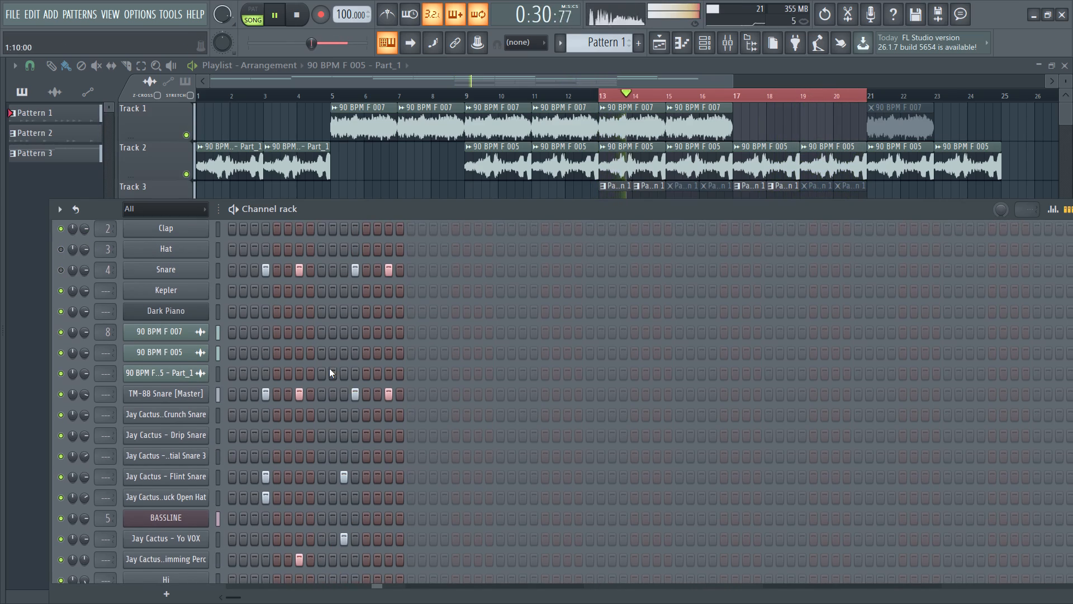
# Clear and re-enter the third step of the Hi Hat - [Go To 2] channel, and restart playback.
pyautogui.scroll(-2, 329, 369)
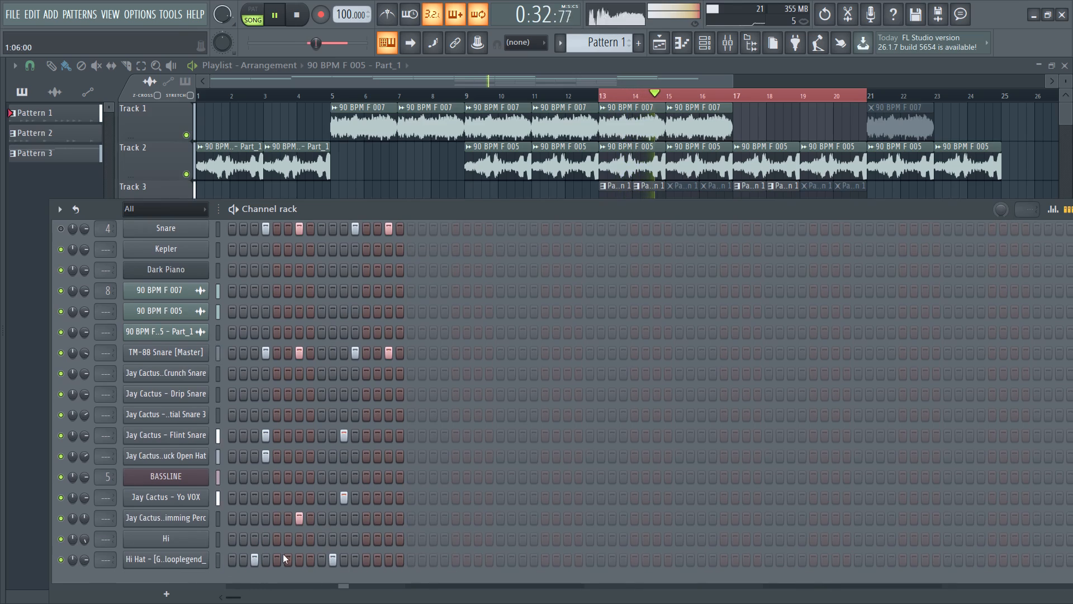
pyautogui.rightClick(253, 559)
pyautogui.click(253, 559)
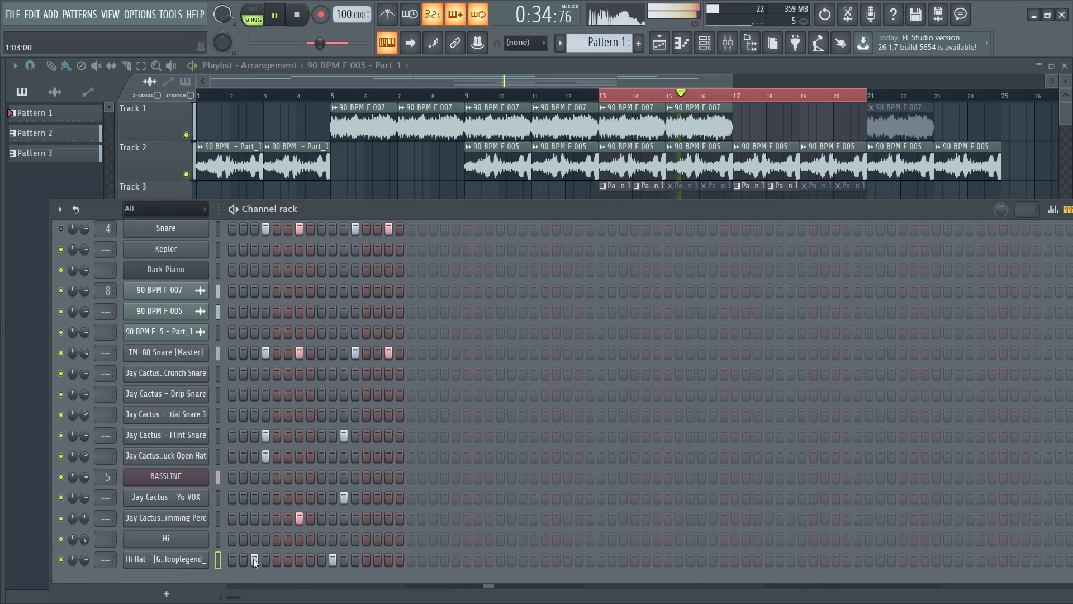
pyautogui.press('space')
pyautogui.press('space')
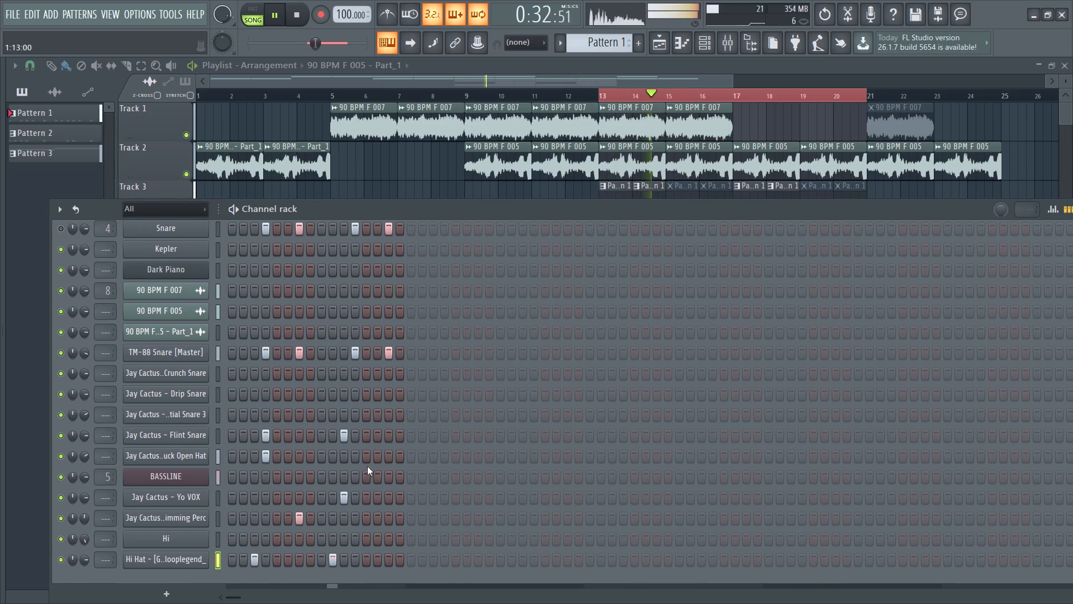
# Move the first Hi Hat - [Go To 2] note down one semitone to B4 in the piano roll and replay the song.
pyautogui.click(679, 43)
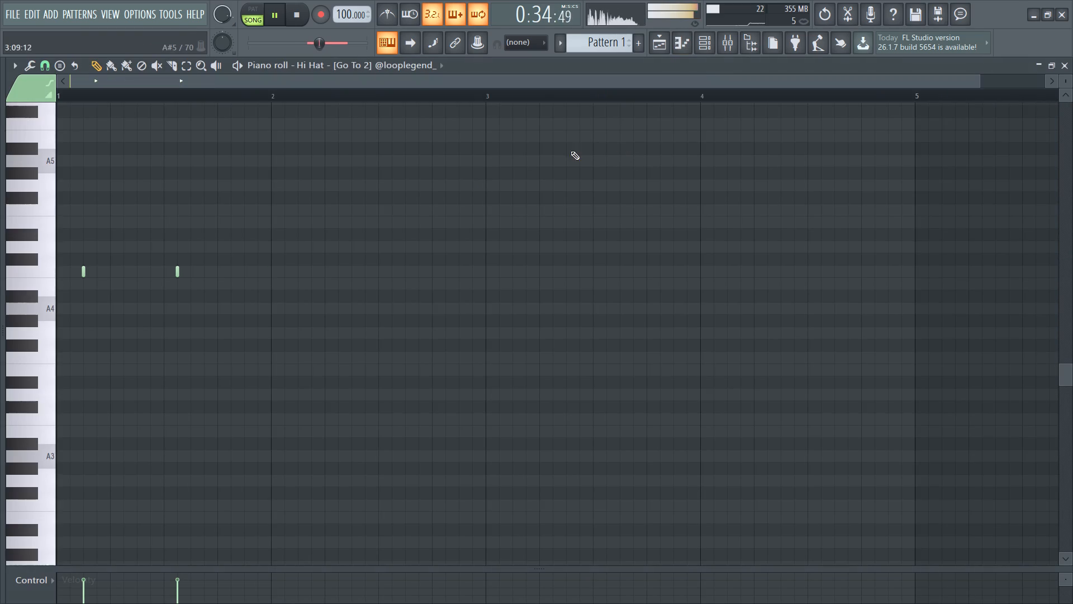
pyautogui.press('space')
pyautogui.moveTo(82, 272); pyautogui.dragTo(82, 283)
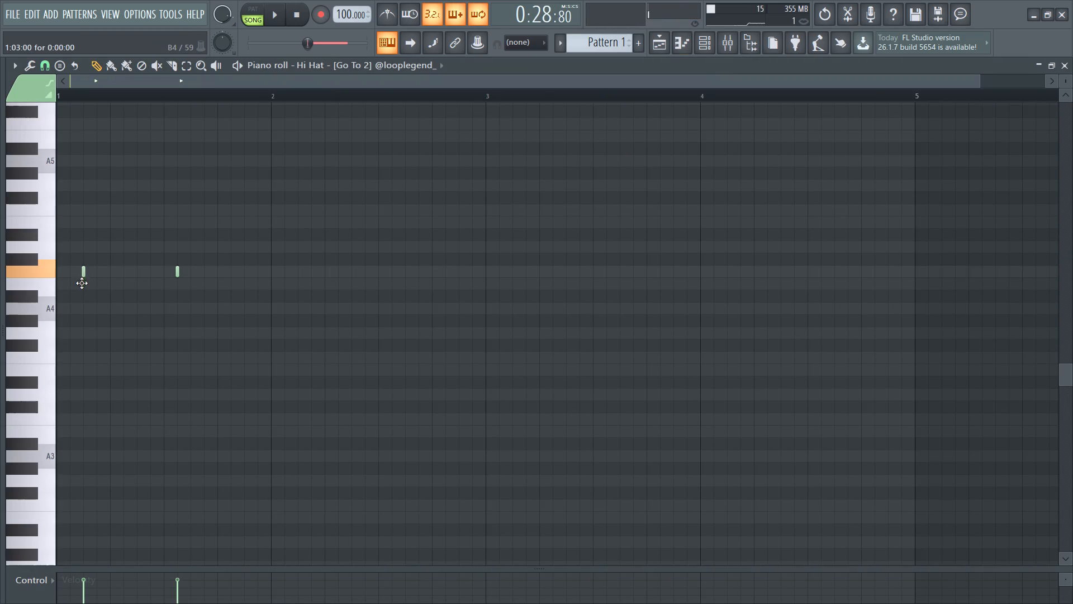
pyautogui.moveTo(82, 283); pyautogui.dragTo(82, 287)
pyautogui.press('space')
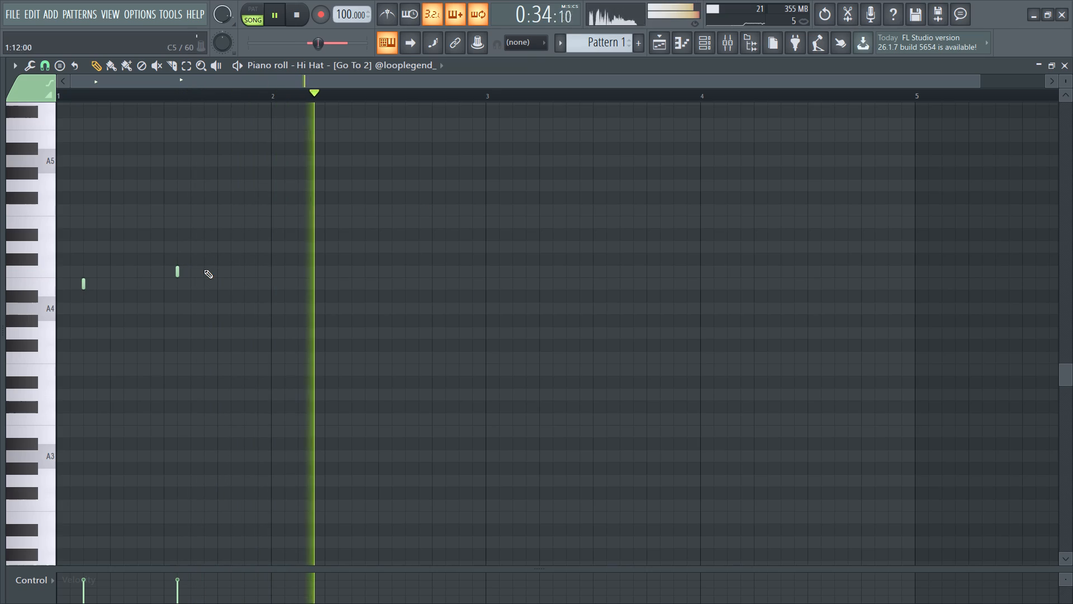
# Select only the Kick channel in the channel rack and link it to mixer insert 1.
pyautogui.click(701, 44)
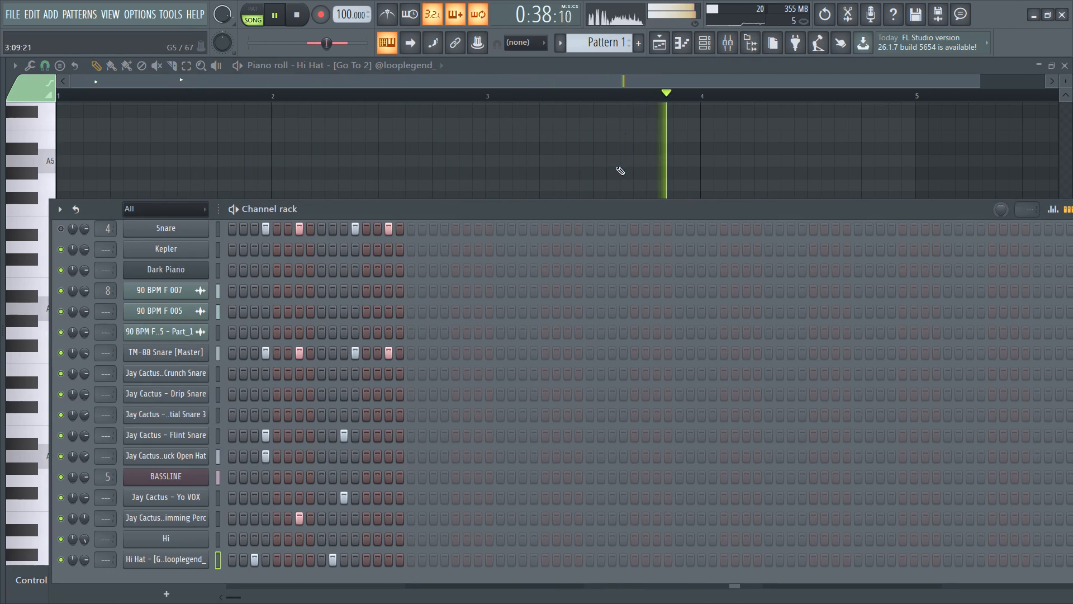
pyautogui.scroll(3, 254, 282)
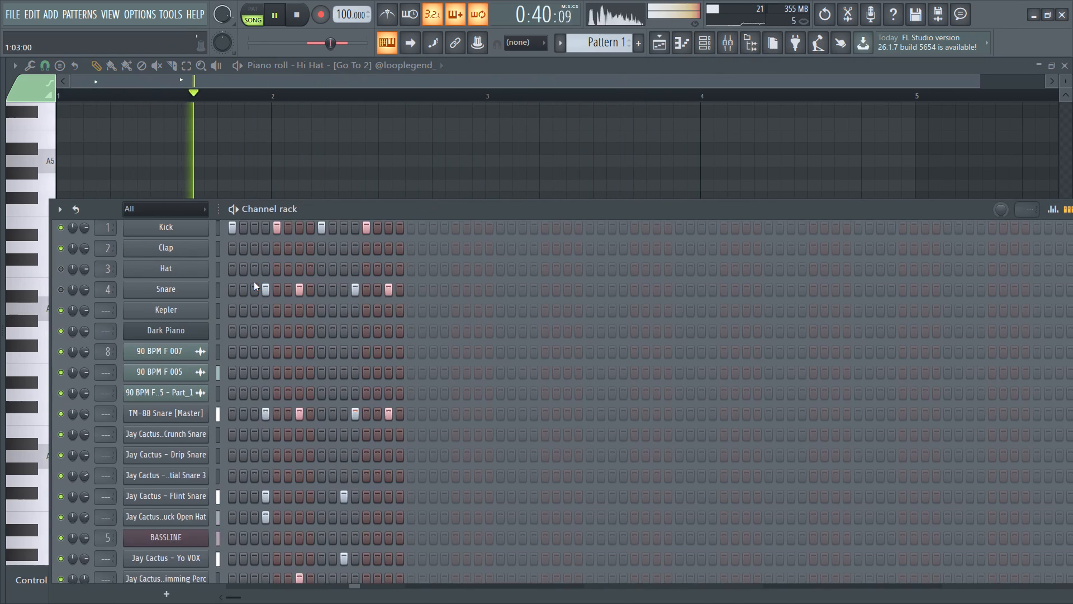
pyautogui.click(221, 233)
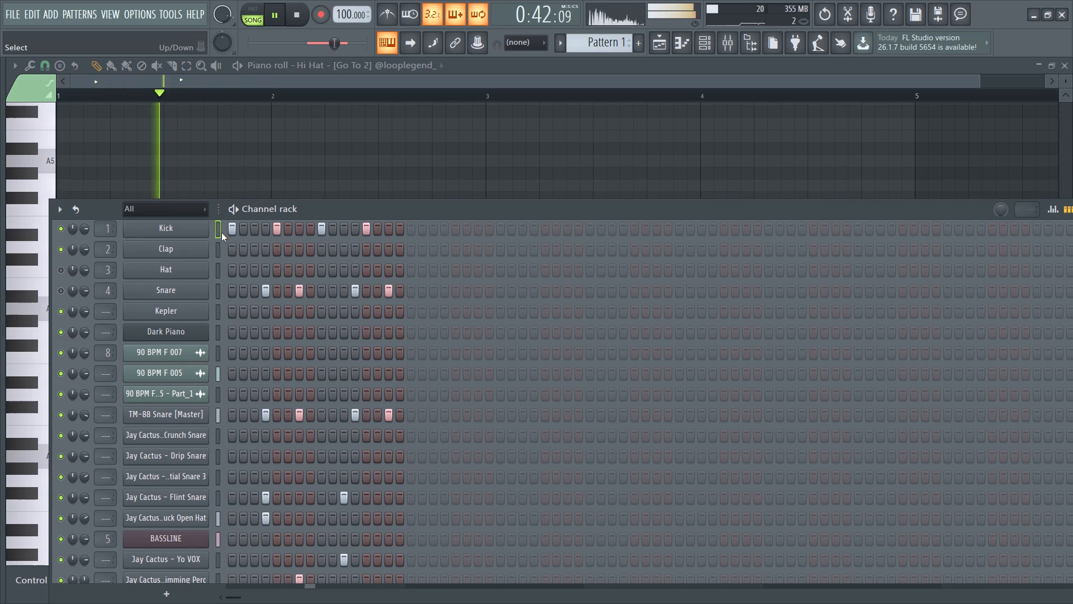
pyautogui.hotkey('ctrl', 'l')
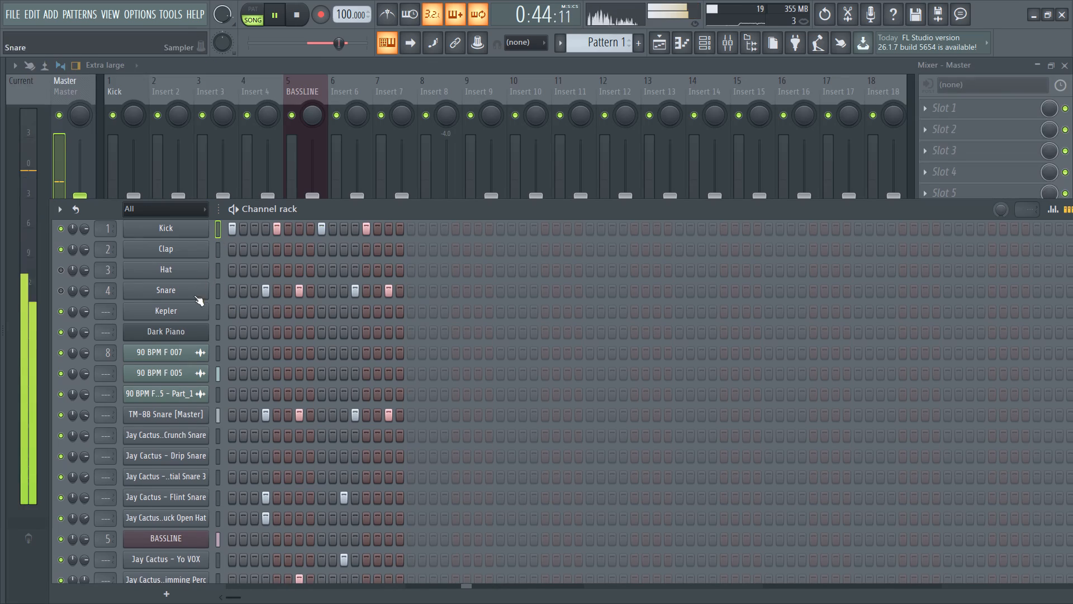
# Audition the Jay Cactus - Crunch Snare sample and delete its channel from the rack.
pyautogui.scroll(-1, 282, 334)
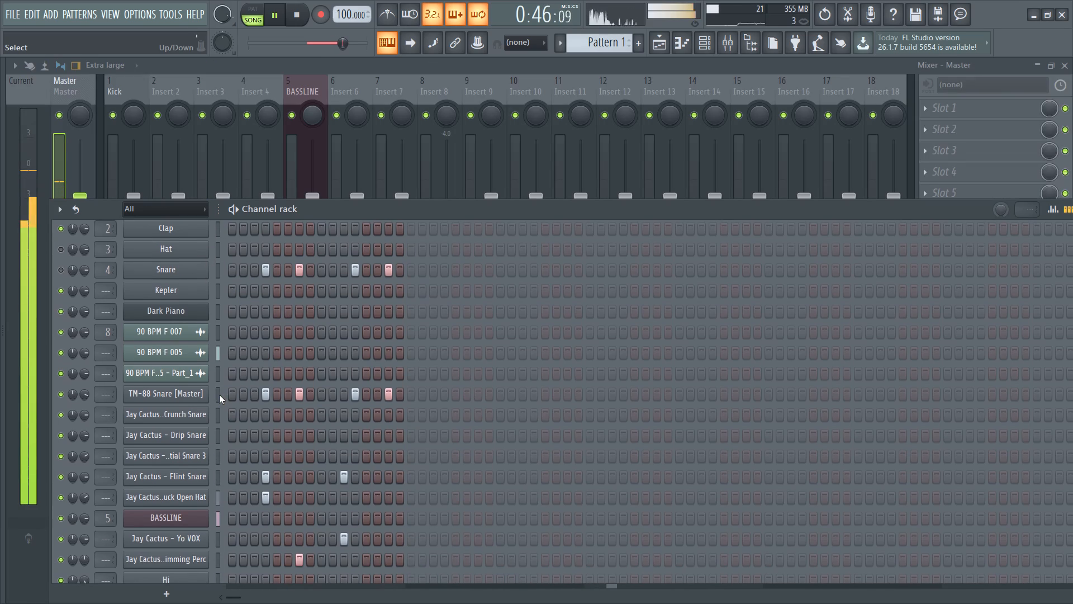
pyautogui.click(200, 418)
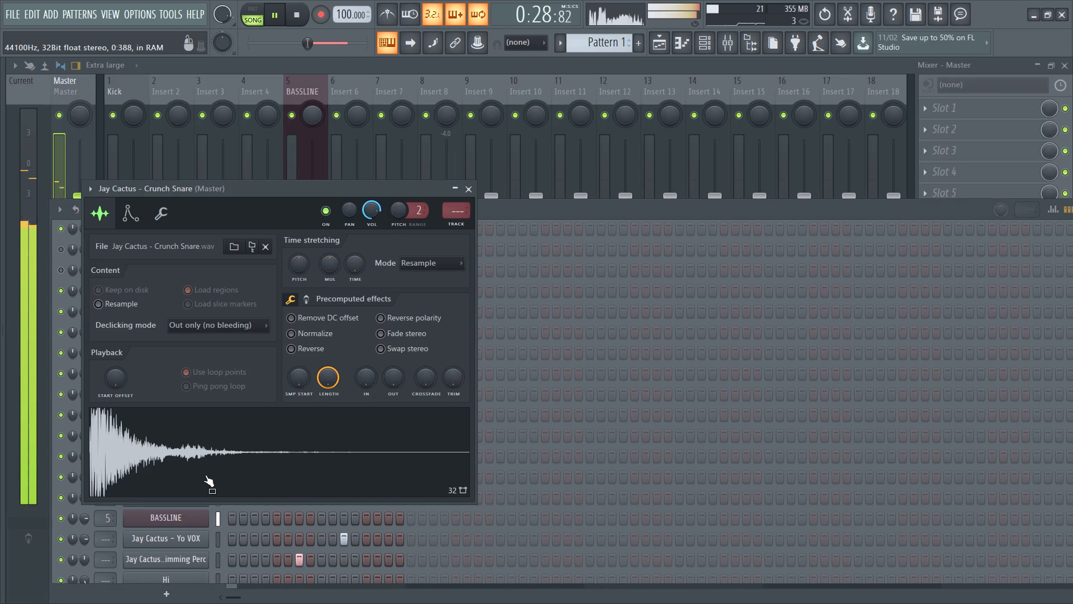
pyautogui.doubleClick(205, 473)
pyautogui.click(280, 426)
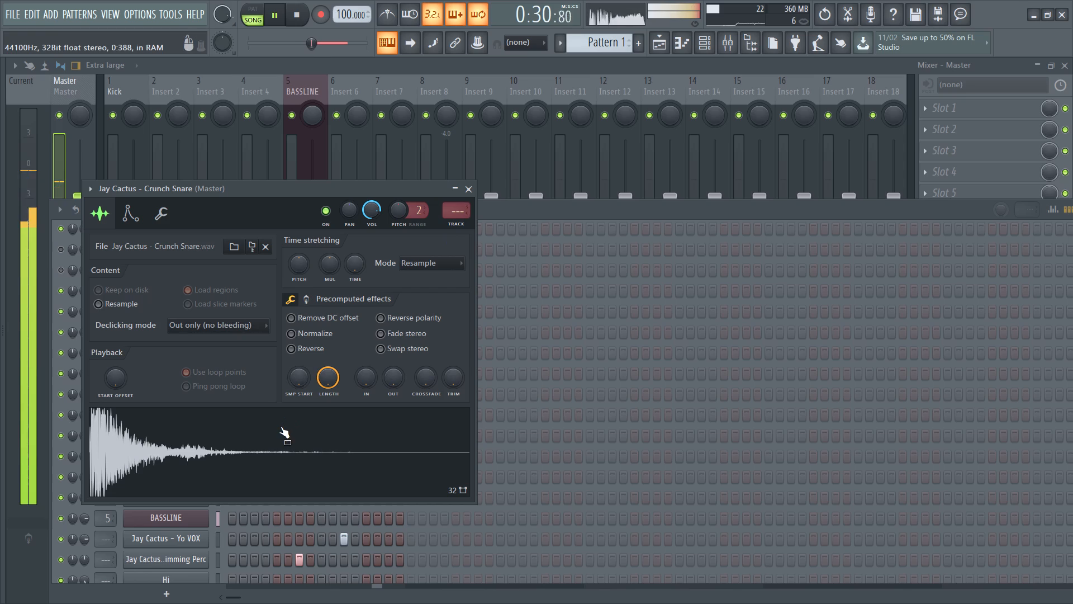
pyautogui.click(270, 441)
pyautogui.click(472, 190)
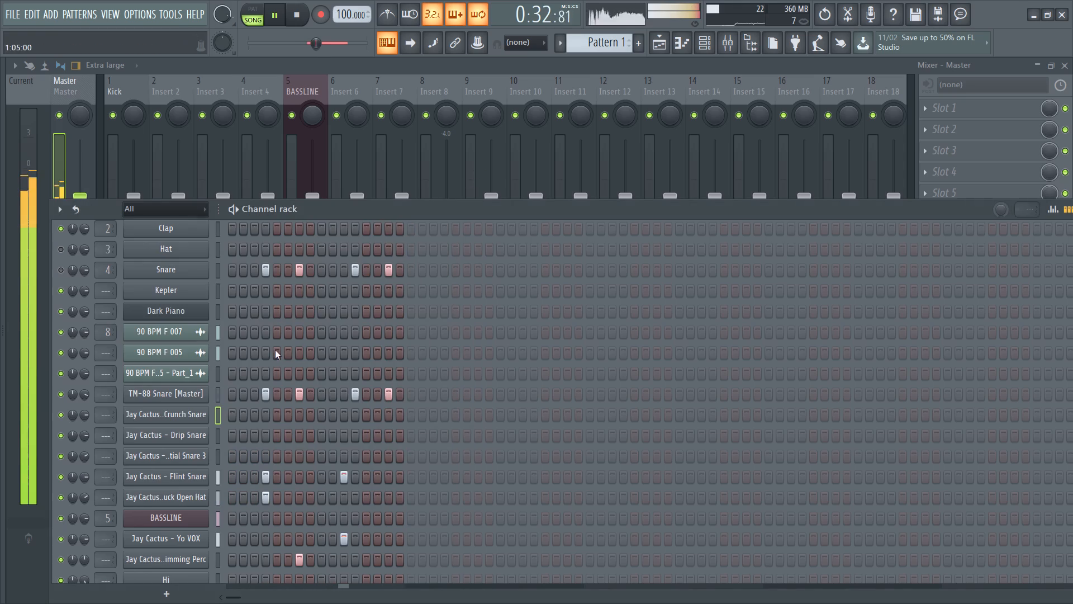
pyautogui.rightClick(178, 418)
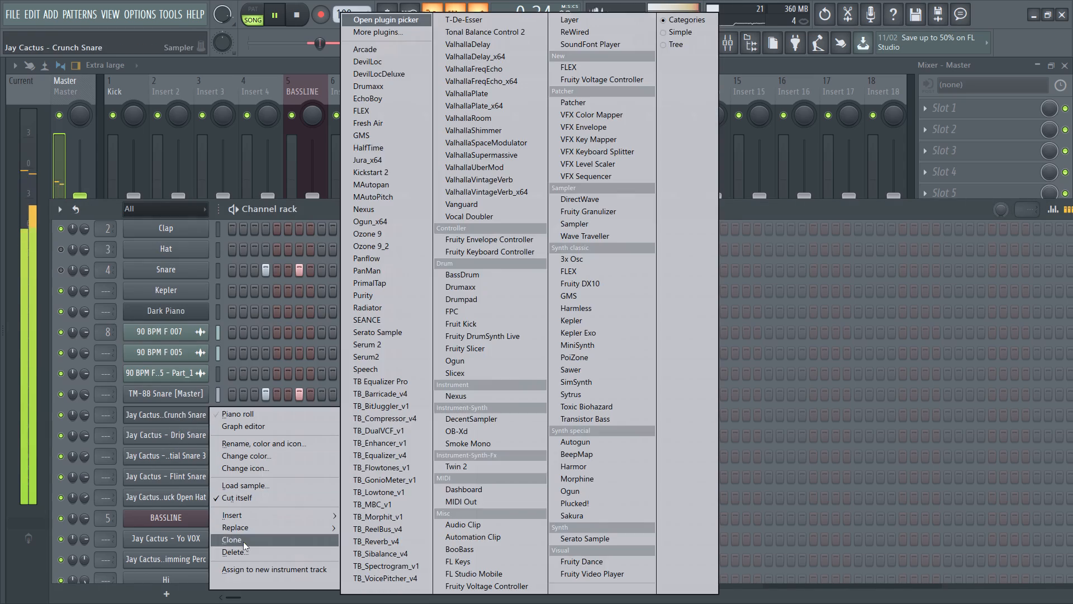
pyautogui.click(240, 552)
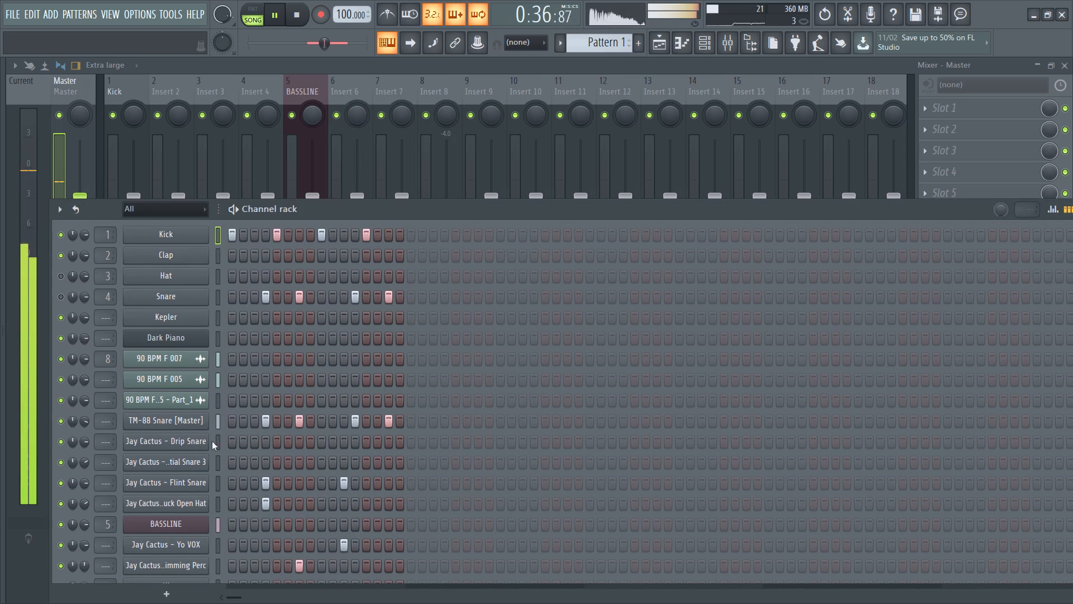
# Audition the Jay Cactus - Drip Snare sample and delete its channel from the rack.
pyautogui.click(217, 443)
pyautogui.click(193, 445)
pyautogui.tripleClick(191, 472)
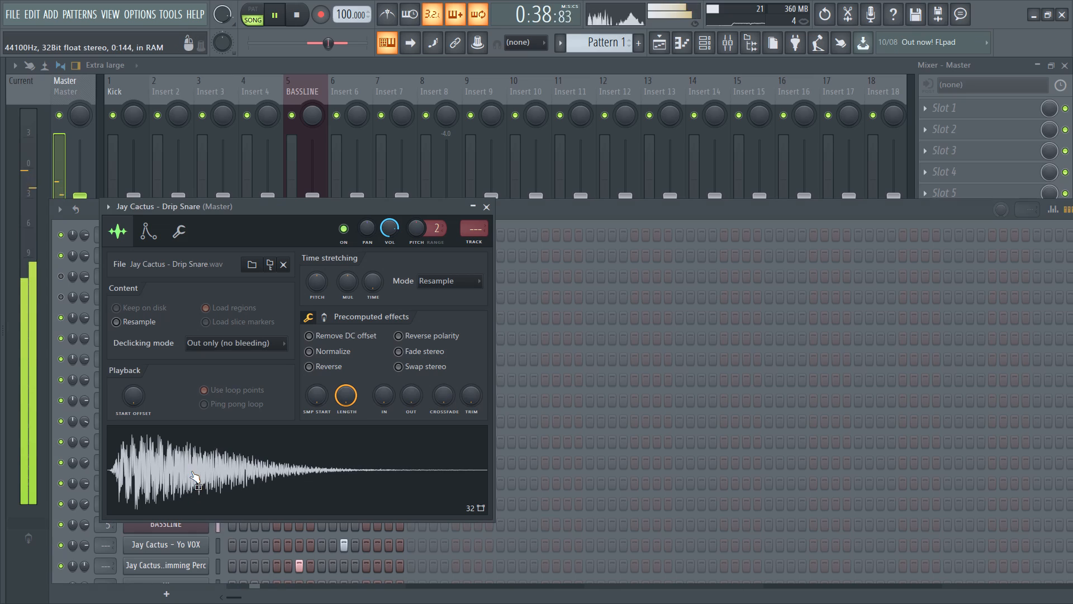
pyautogui.tripleClick(191, 471)
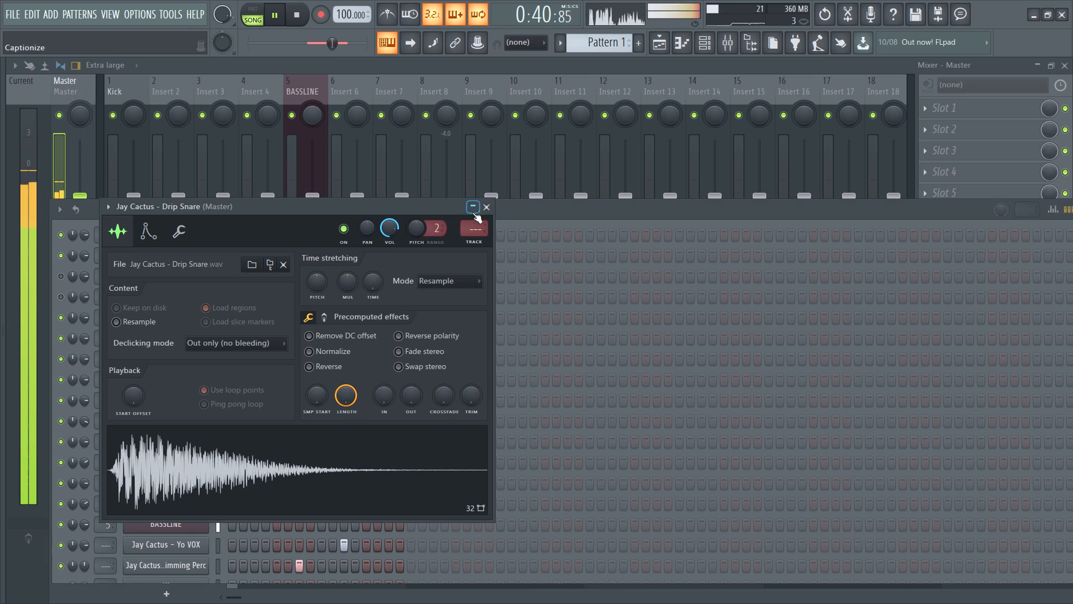
pyautogui.click(489, 211)
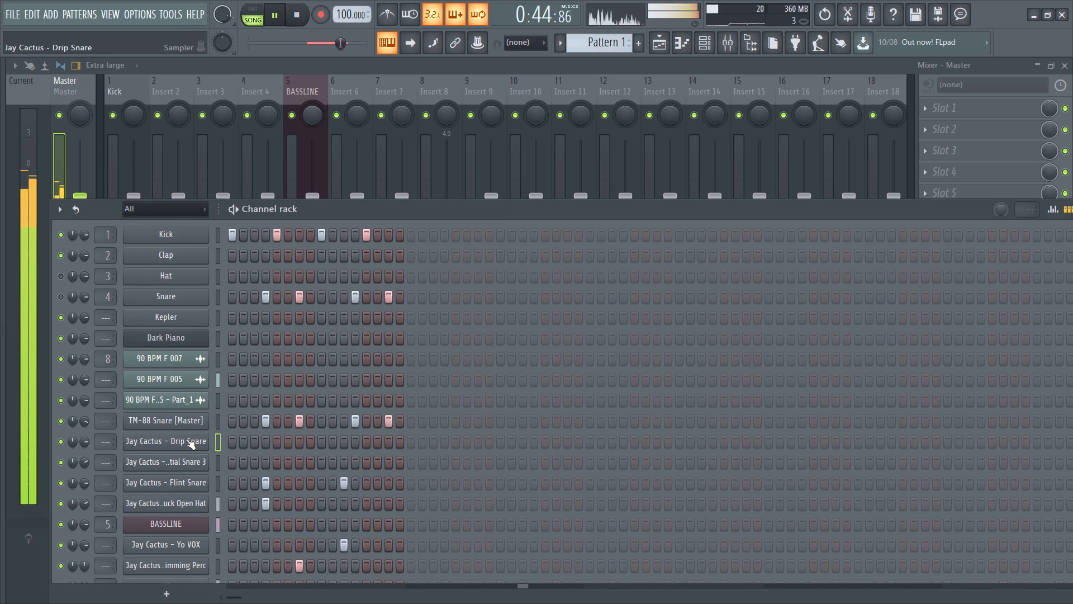
pyautogui.rightClick(186, 439)
pyautogui.click(244, 555)
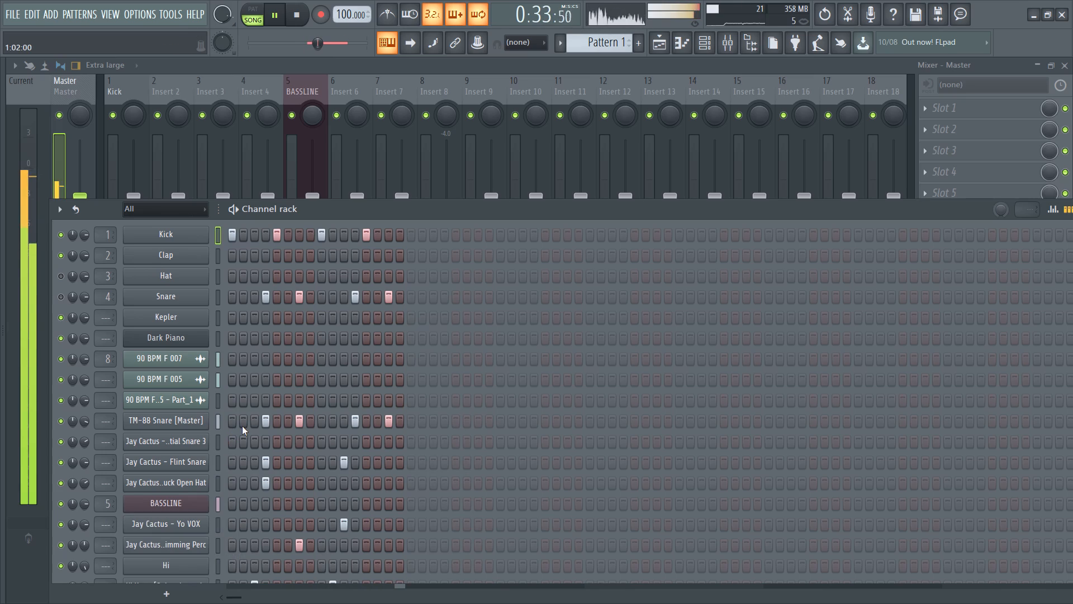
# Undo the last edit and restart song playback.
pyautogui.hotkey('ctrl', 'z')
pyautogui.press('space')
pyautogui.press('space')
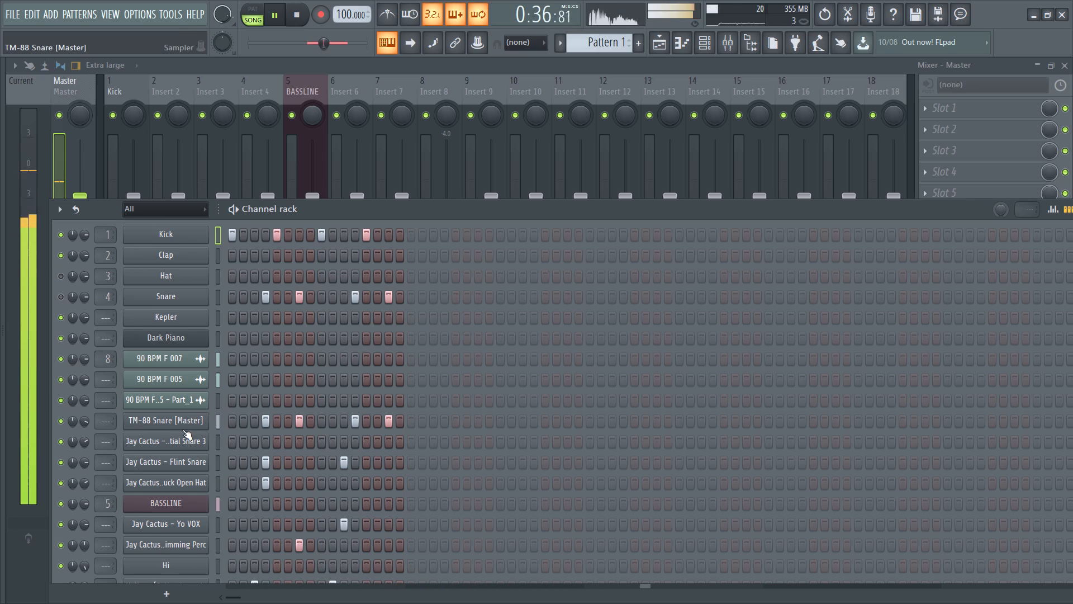
# Link the TM-88 Snare, Essential Snare 3, Flint Snare and Bruck Open Hat channels to mixer inserts 6, 7, 9 and 10.
pyautogui.scroll(-1, 182, 430)
pyautogui.moveTo(220, 405); pyautogui.dragTo(215, 443)
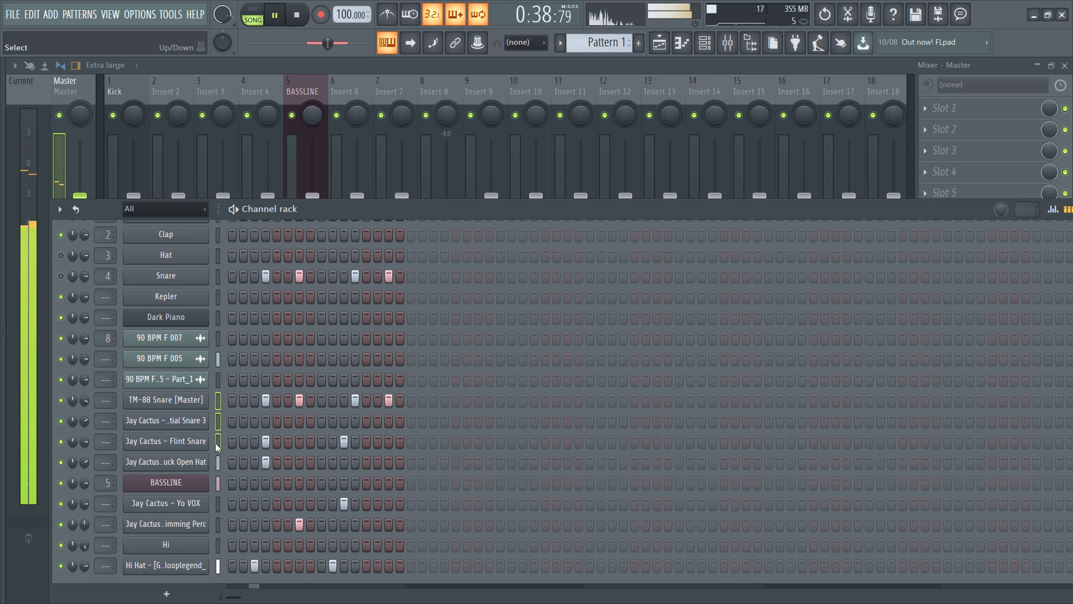
pyautogui.moveTo(215, 443); pyautogui.dragTo(215, 461)
pyautogui.hotkey('ctrl', 'l')
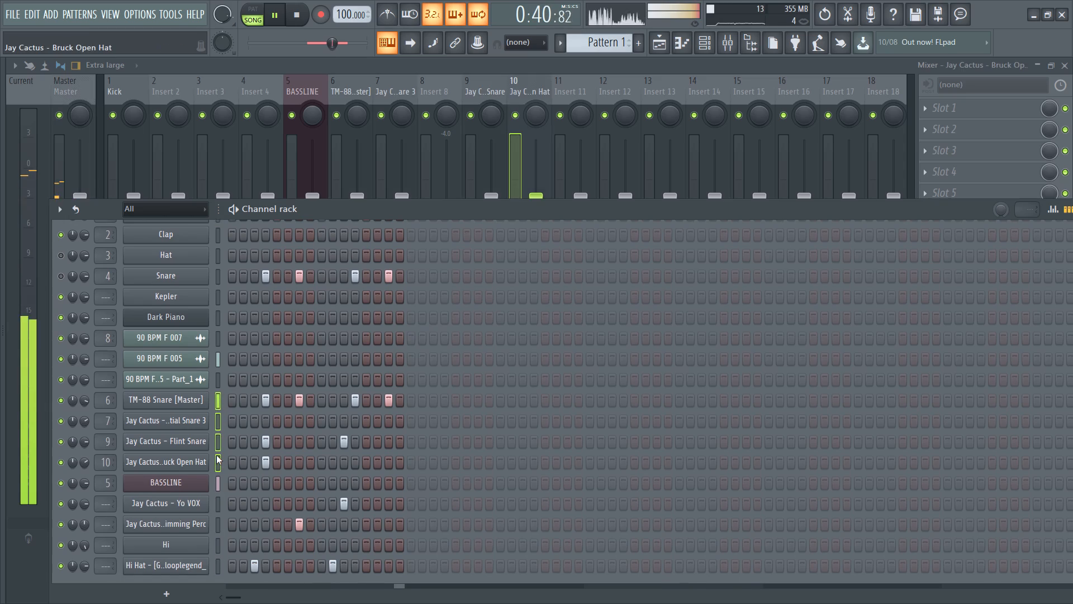
# Link the Yo VOX, Dimming Perc, Hi and Hi Hat channels to mixer inserts 11 to 14.
pyautogui.scroll(-2, 168, 425)
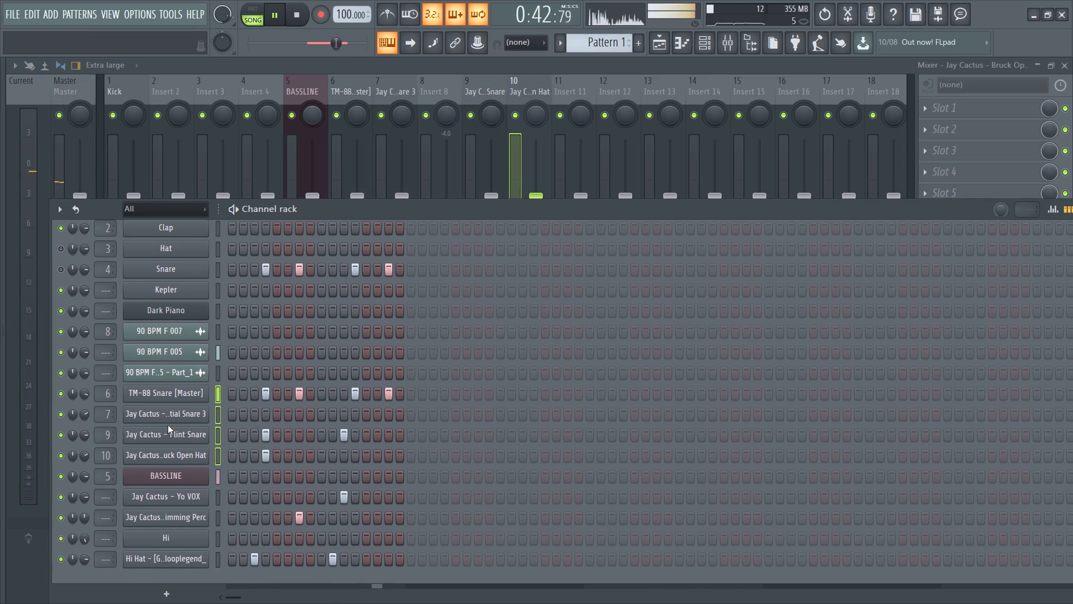
pyautogui.moveTo(217, 502); pyautogui.dragTo(220, 553)
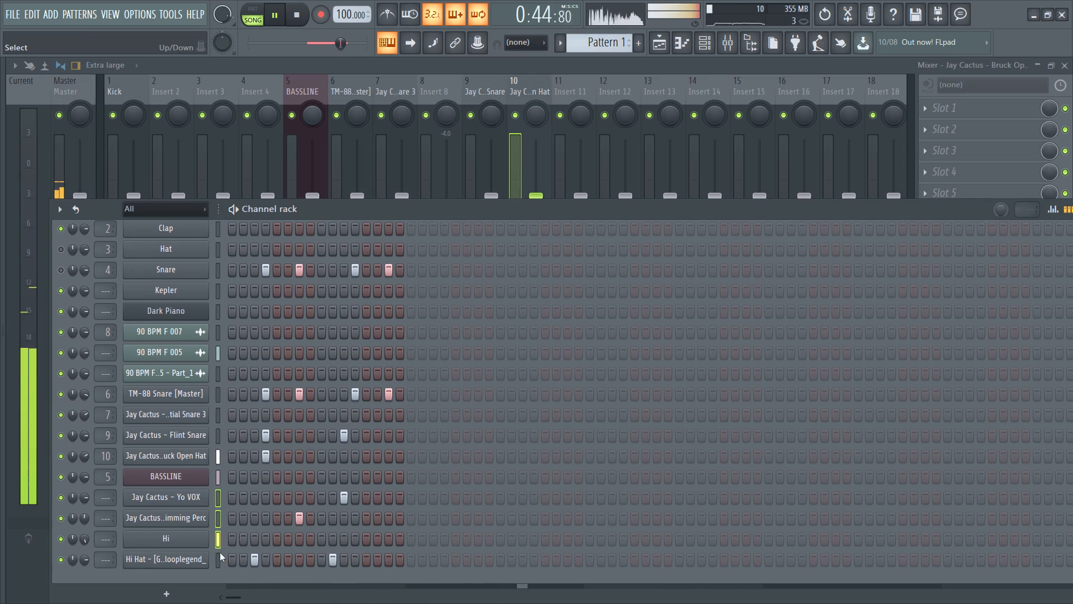
pyautogui.moveTo(220, 553); pyautogui.dragTo(221, 554)
pyautogui.hotkey('ctrl', 'l')
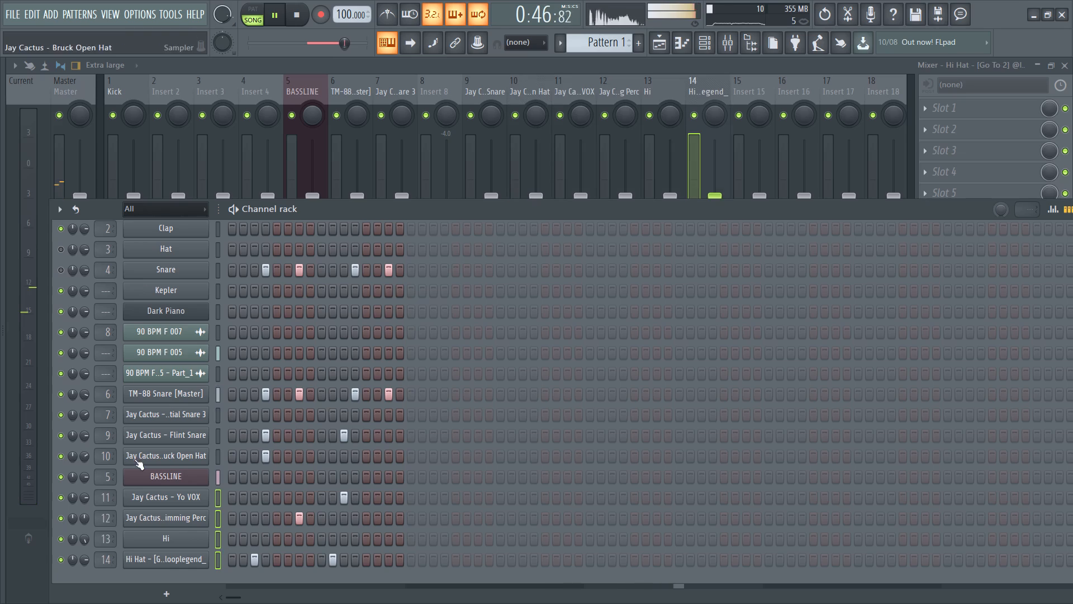
# In Pattern 2, remove the Jay Cactus - Essential Snare 3 hit on step 12 and restart song playback.
pyautogui.click(652, 39)
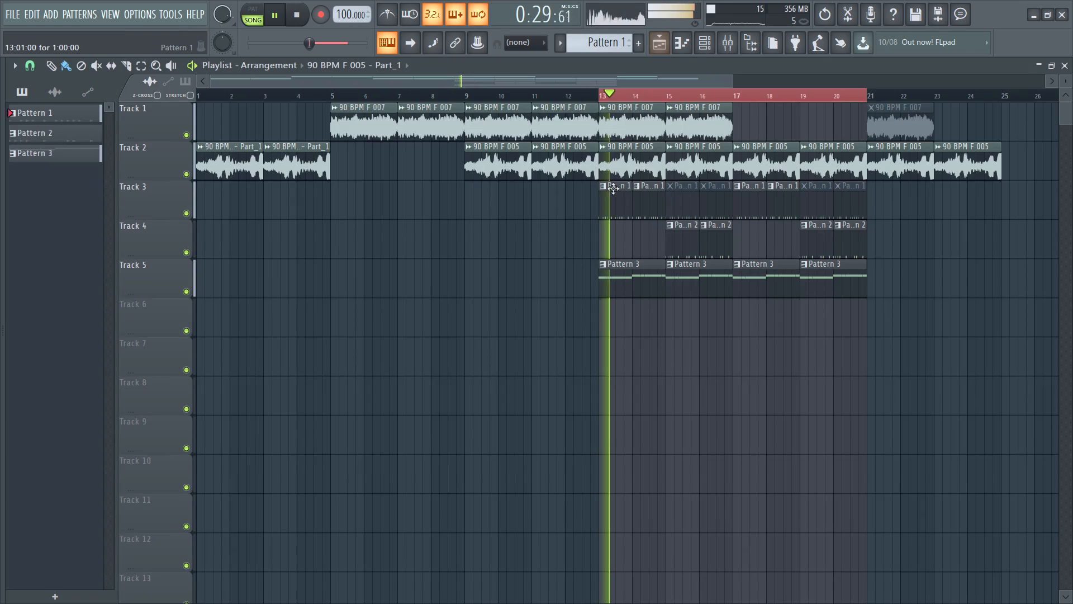
pyautogui.click(685, 239)
pyautogui.click(704, 39)
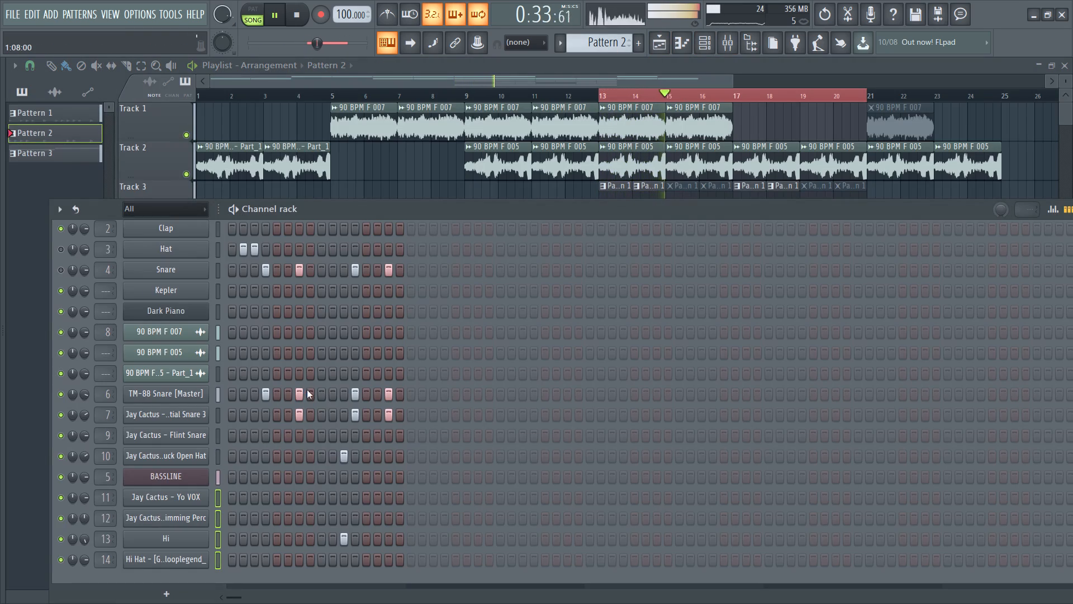
pyautogui.rightClick(354, 395)
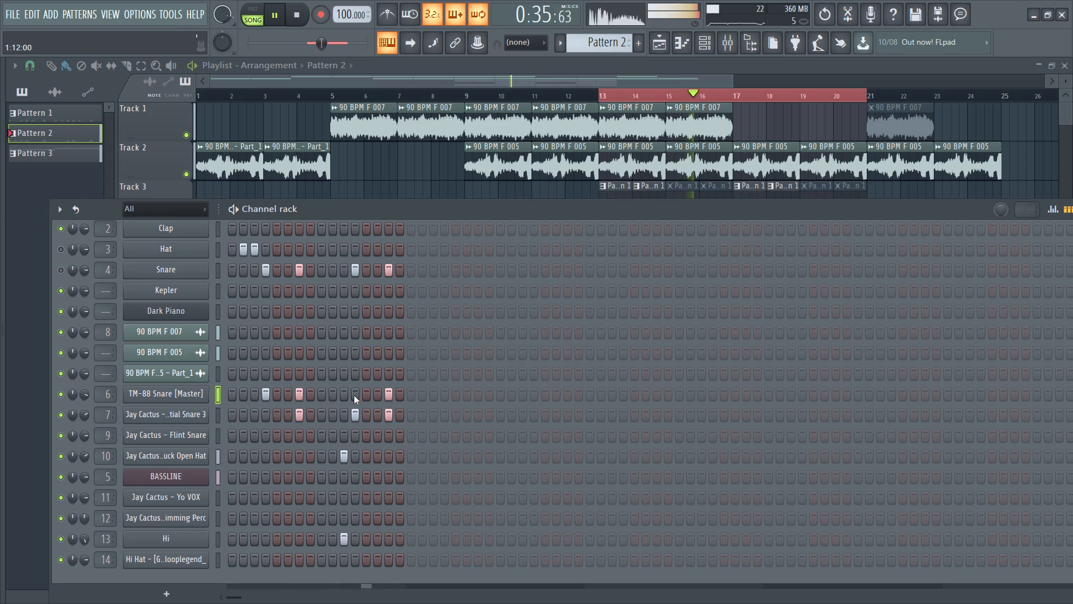
pyautogui.hotkey('ctrl', 'z')
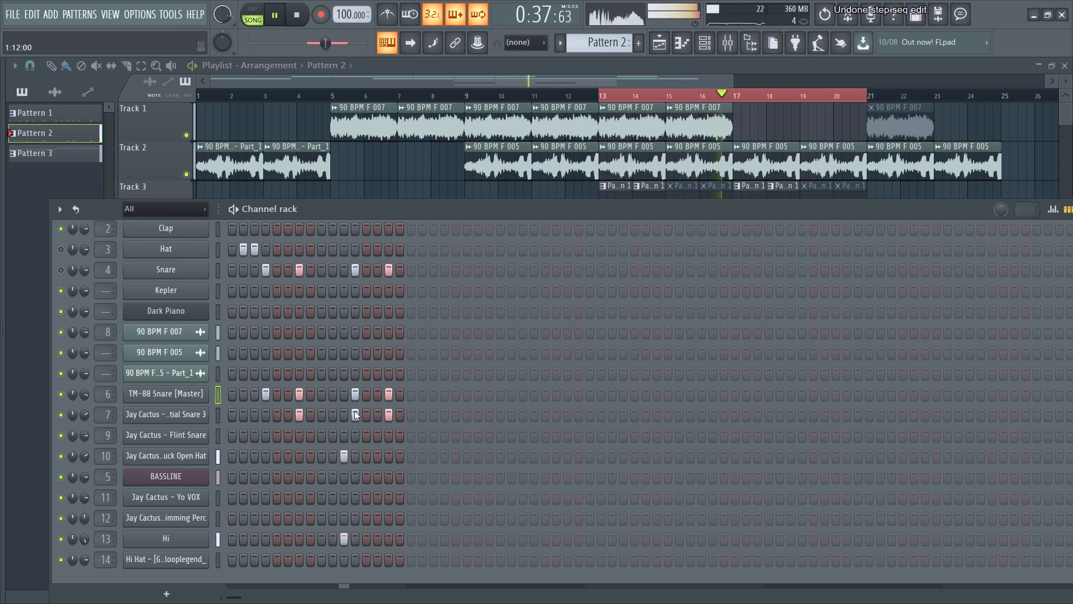
pyautogui.rightClick(354, 412)
pyautogui.press('space')
pyautogui.press('space')
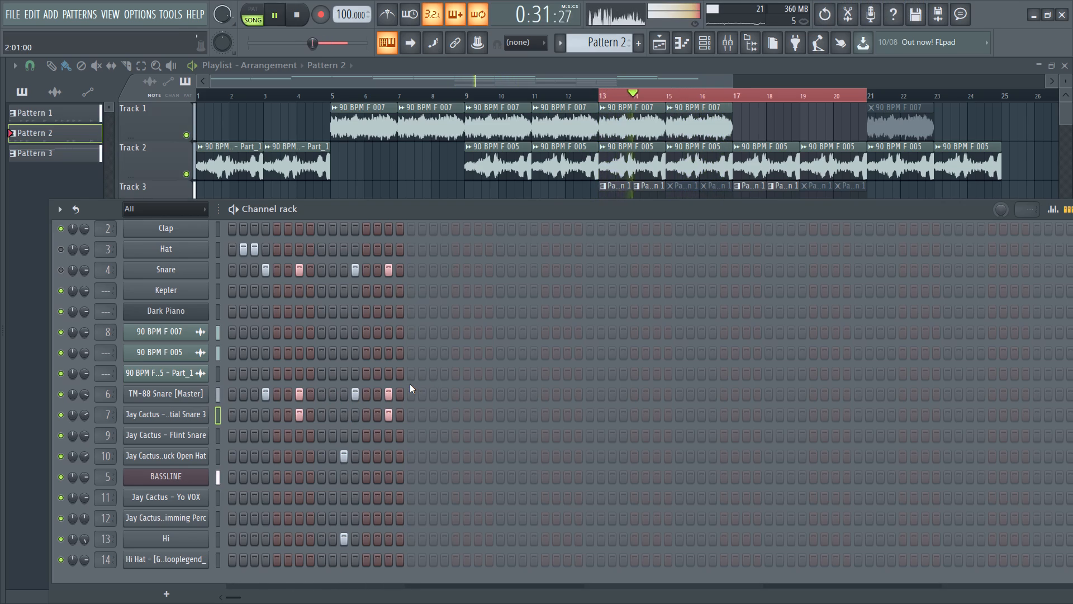
# Save the project as UNO MOMENTO in the BEATS folder, replacing the existing file.
pyautogui.hotkey('ctrl', 's')
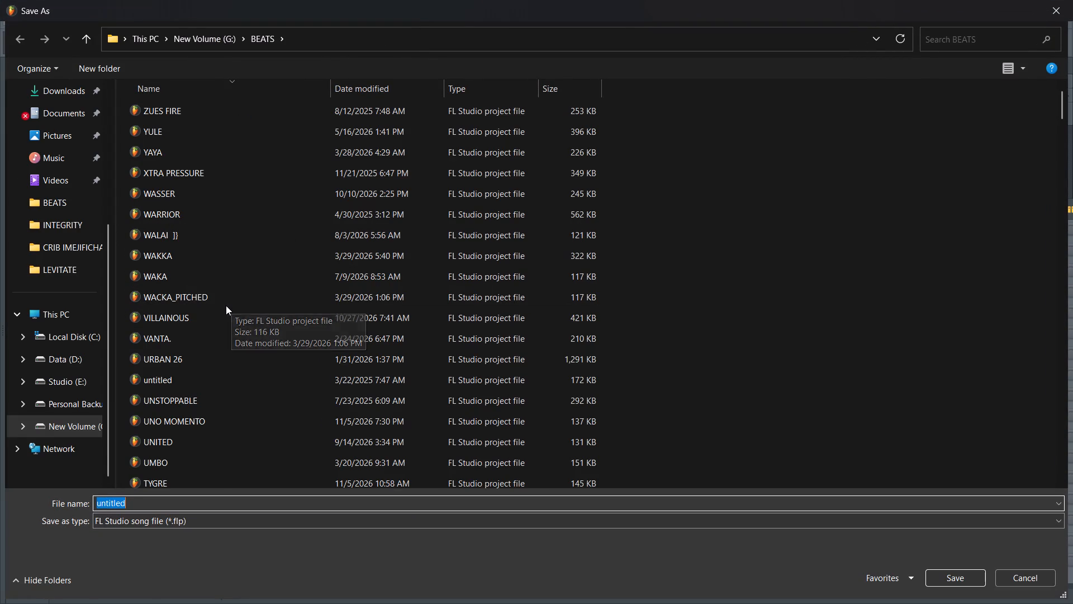
pyautogui.click(194, 414)
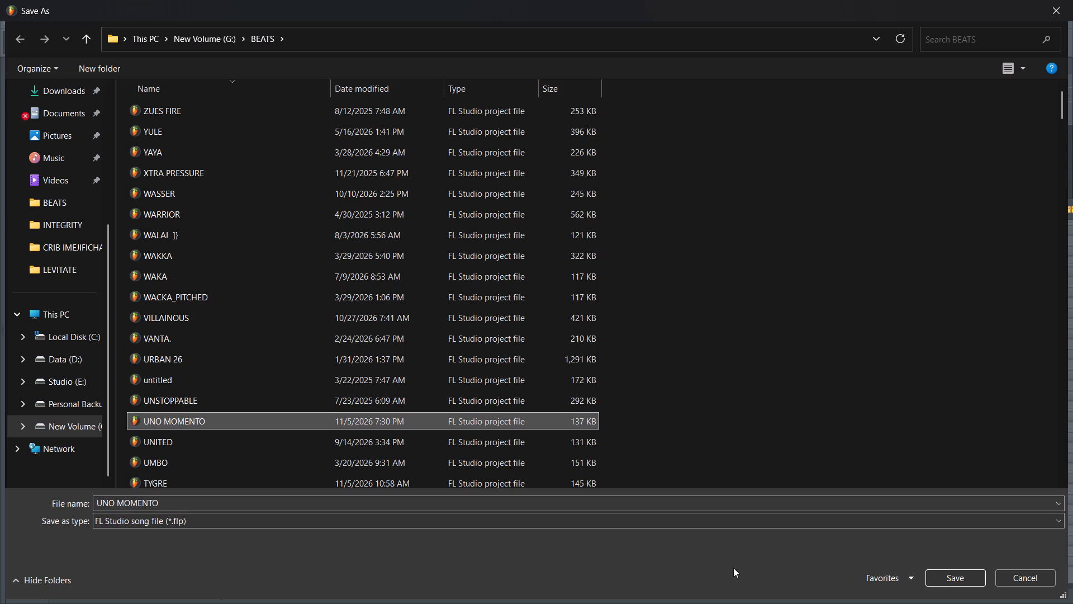
pyautogui.click(932, 578)
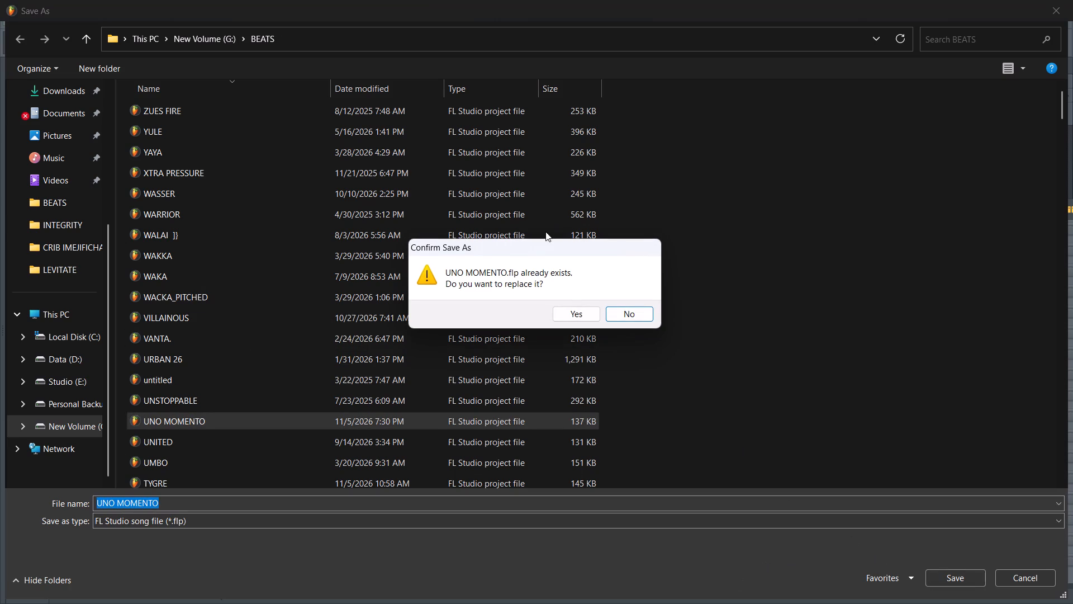
pyautogui.click(566, 312)
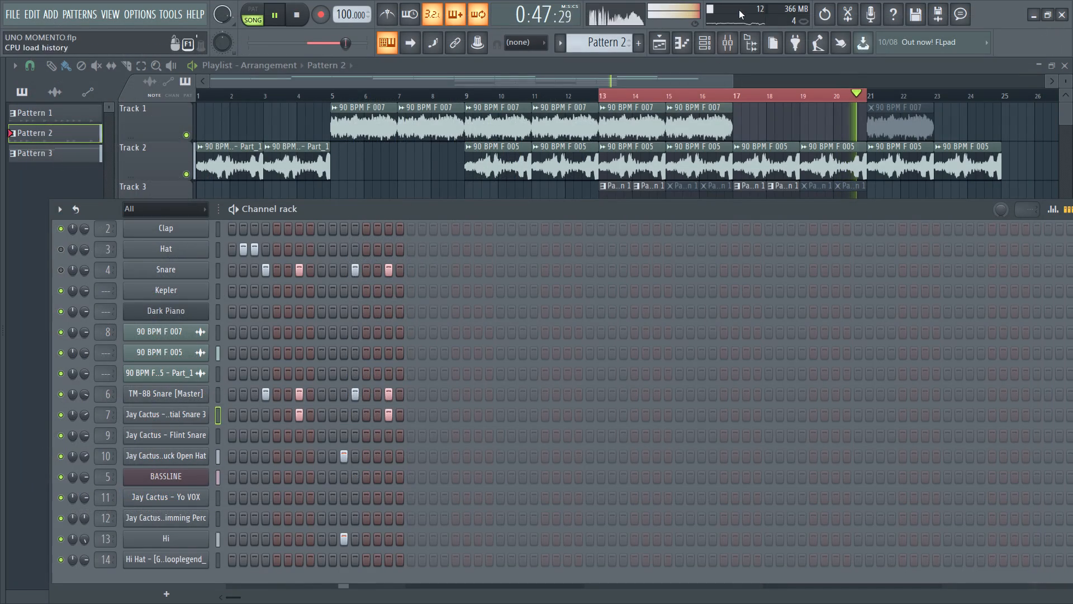
# Clear the playlist's time selection and play the song from the beginning.
pyautogui.keyDown('ctrl'); pyautogui.click(669, 92); pyautogui.keyUp('ctrl')
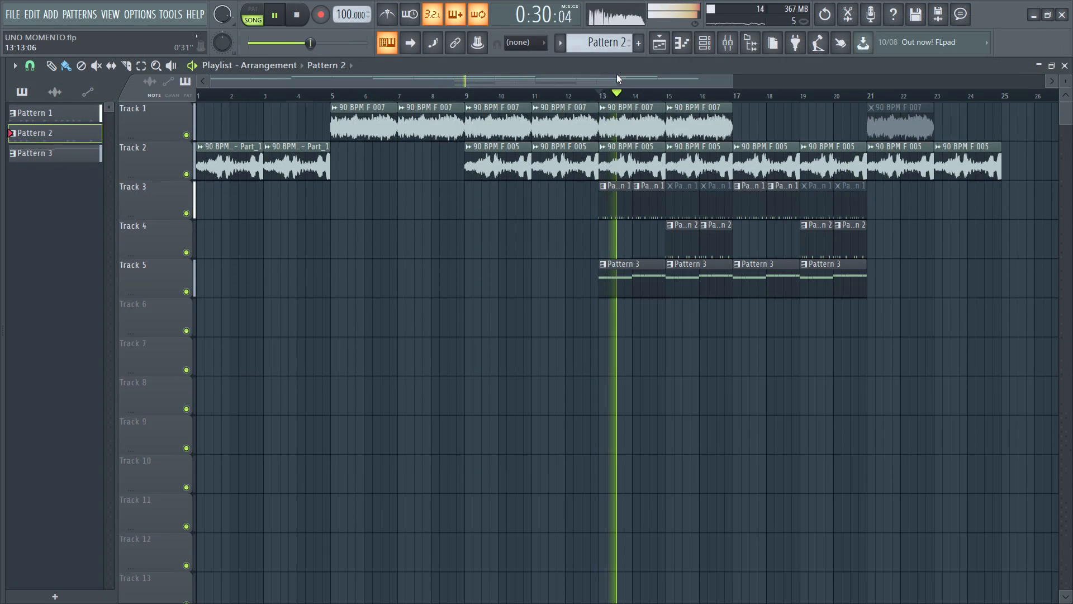
pyautogui.doubleClick(702, 40)
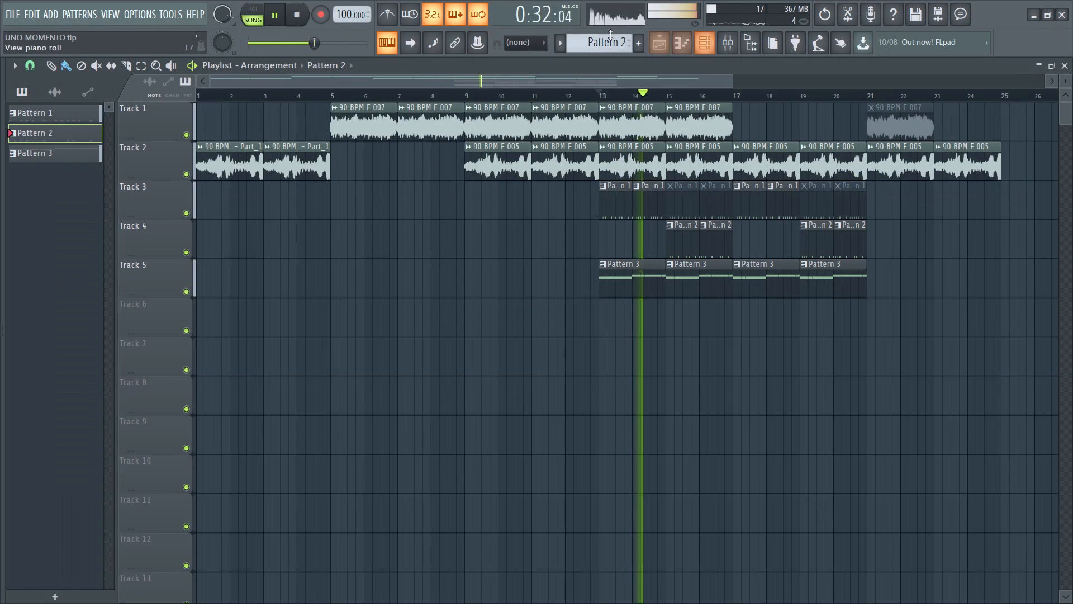
pyautogui.press('space')
pyautogui.doubleClick(295, 15)
pyautogui.press('space')
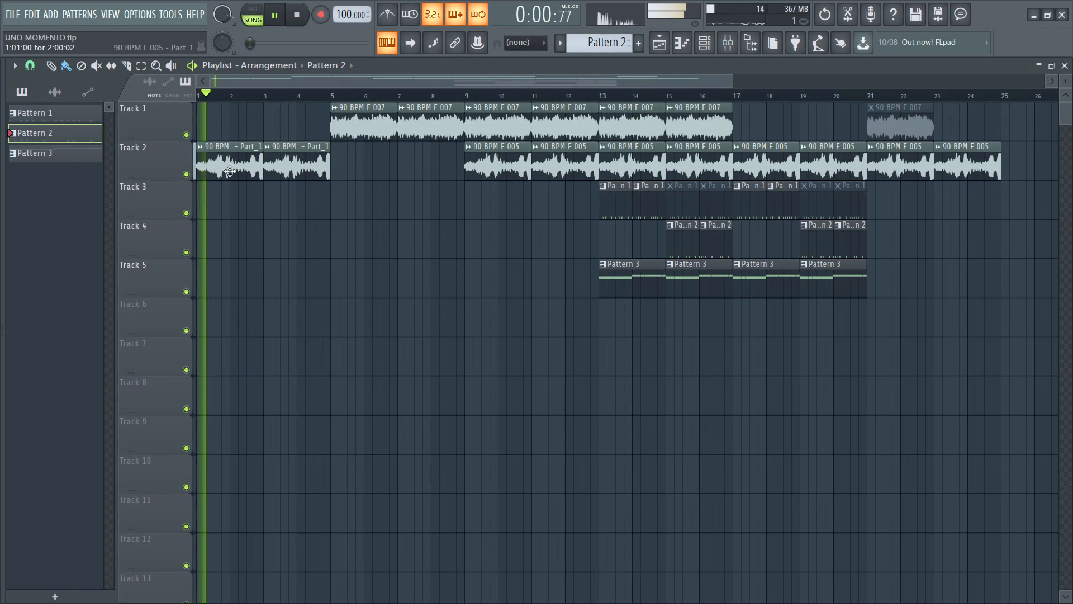
# Select the 90 BPM F 005 audio clip in the playlist and link its channel to mixer insert 15.
pyautogui.doubleClick(229, 169)
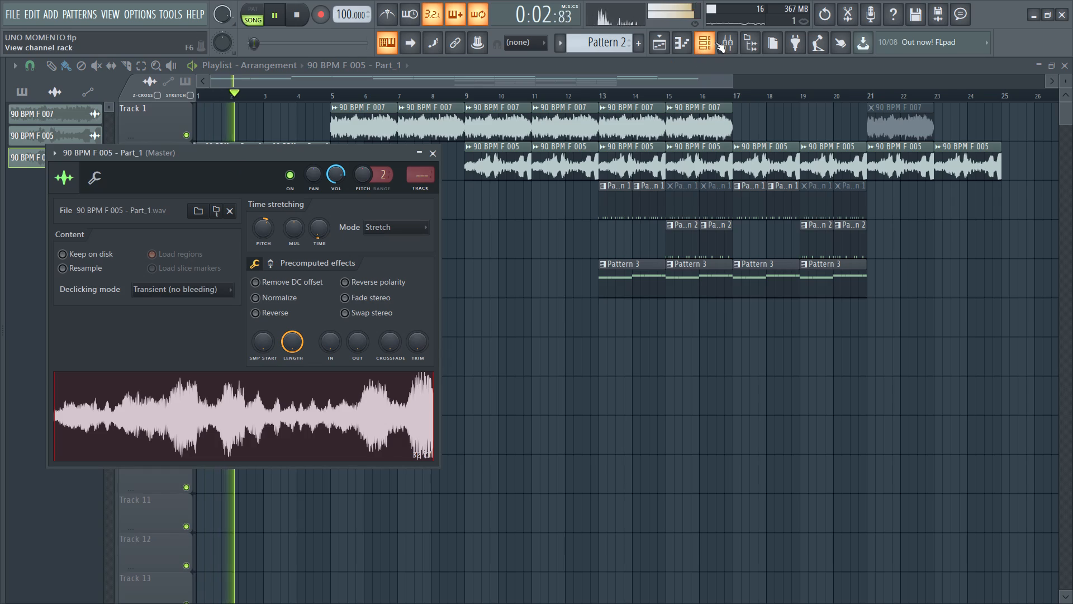
pyautogui.click(702, 41)
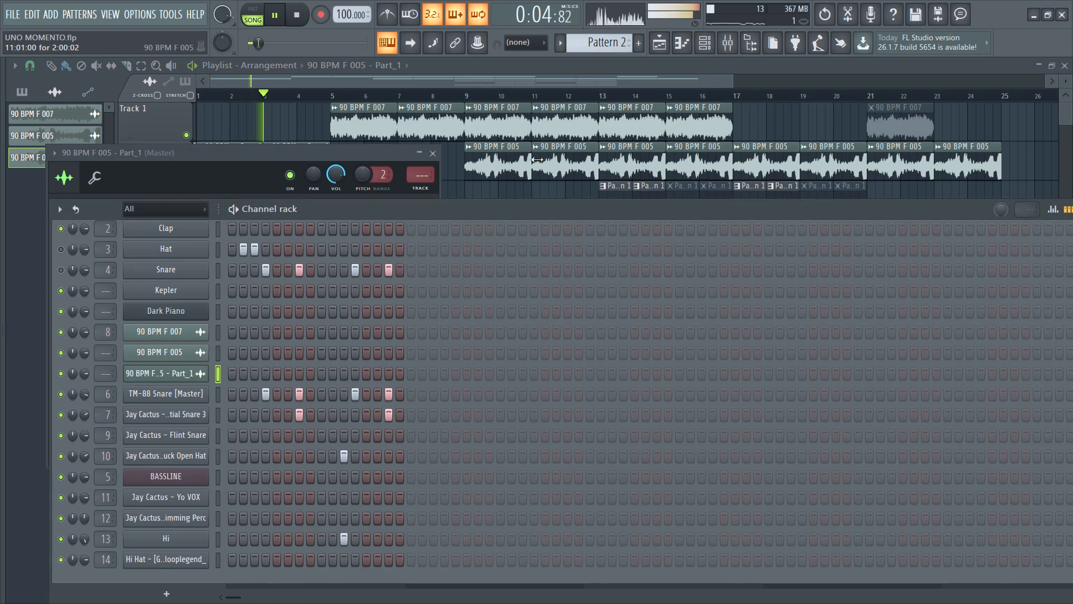
pyautogui.doubleClick(509, 162)
pyautogui.click(695, 39)
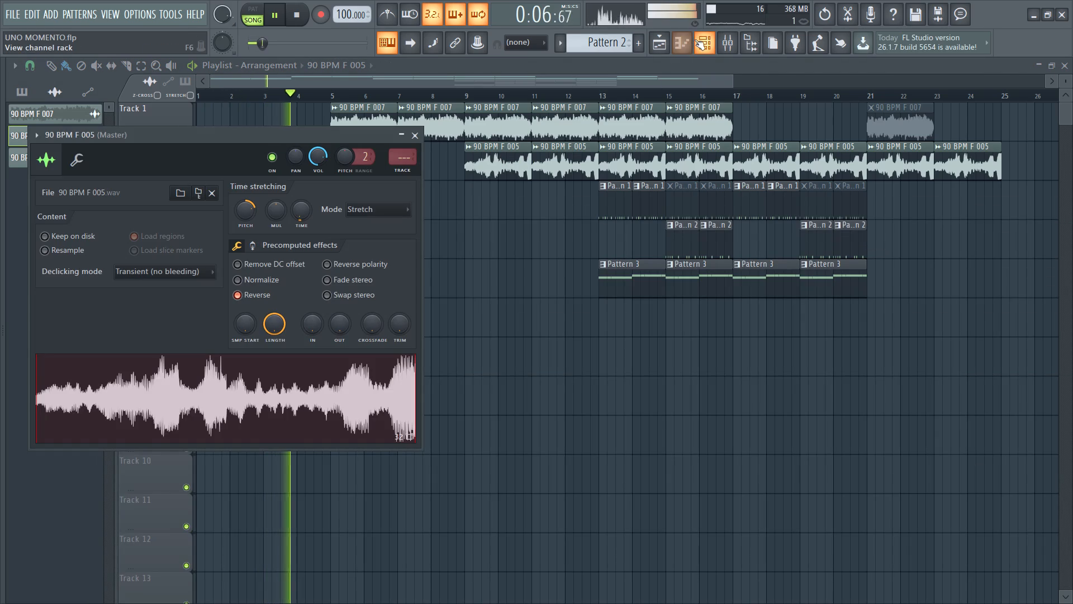
pyautogui.hotkey('ctrl', 'l')
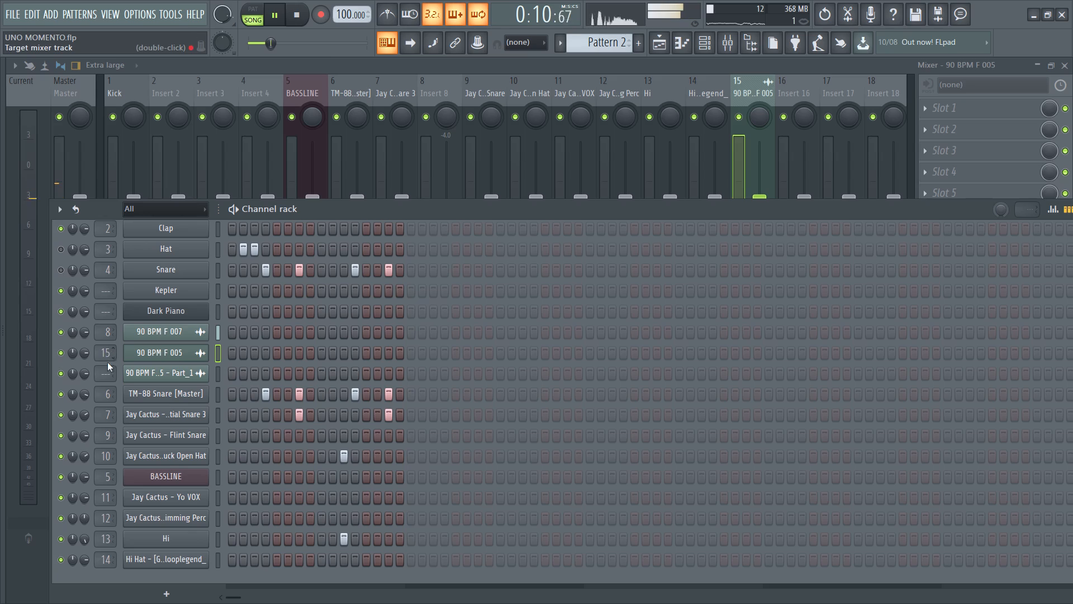
# Route the 90 BPM F 005 - Part_1 channel to mixer insert 15.
pyautogui.scroll(7, 105, 369)
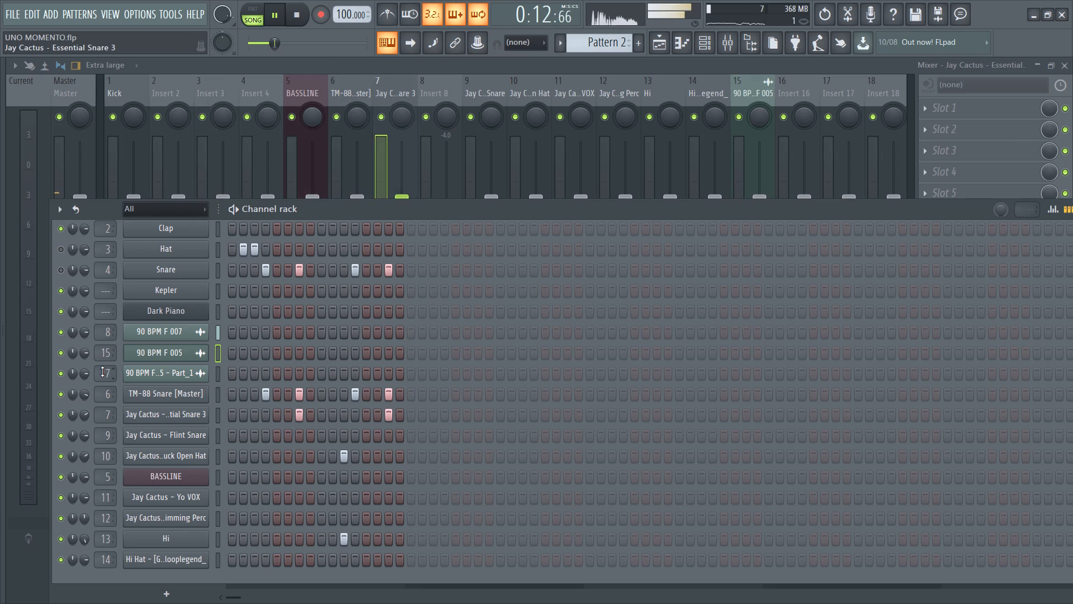
pyautogui.scroll(6, 102, 371)
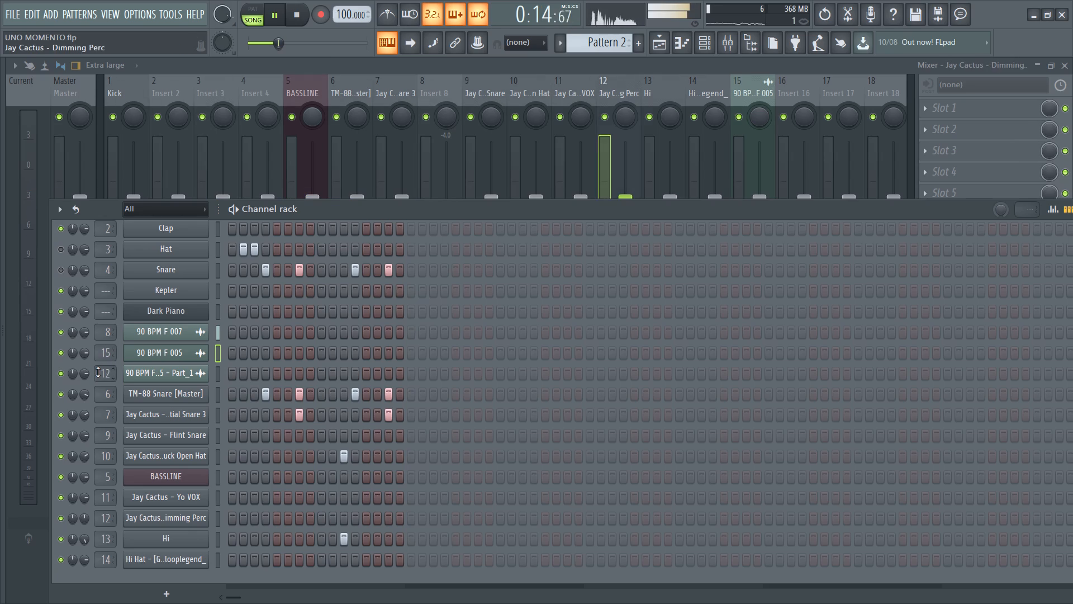
pyautogui.scroll(2, 98, 372)
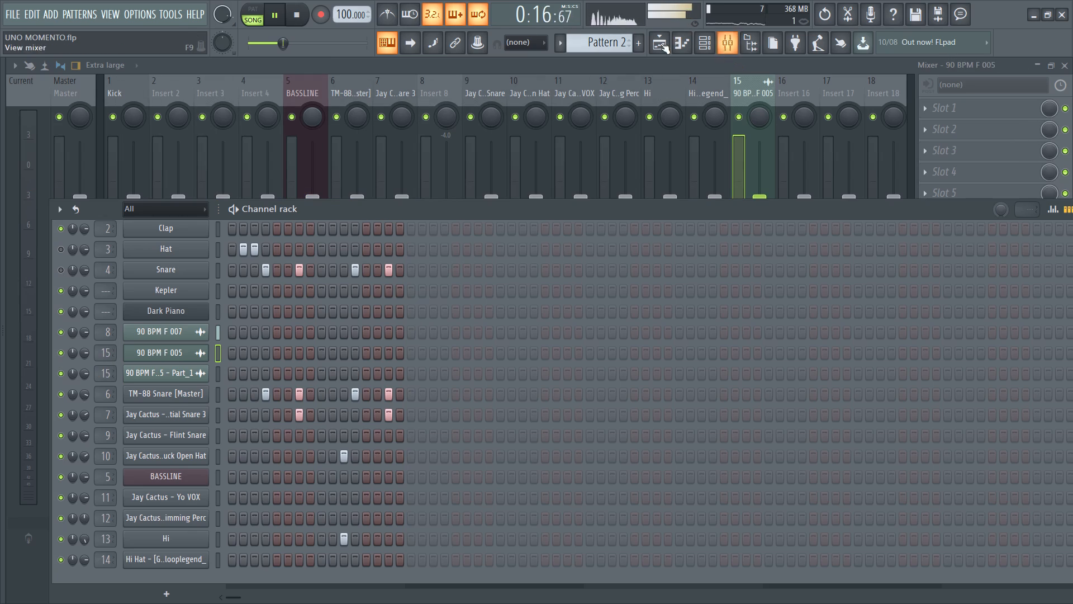
# Move the 90 BPM F 005 mixer track to insert 5, directly before the BASSLINE track.
pyautogui.click(535, 95)
pyautogui.click(744, 90)
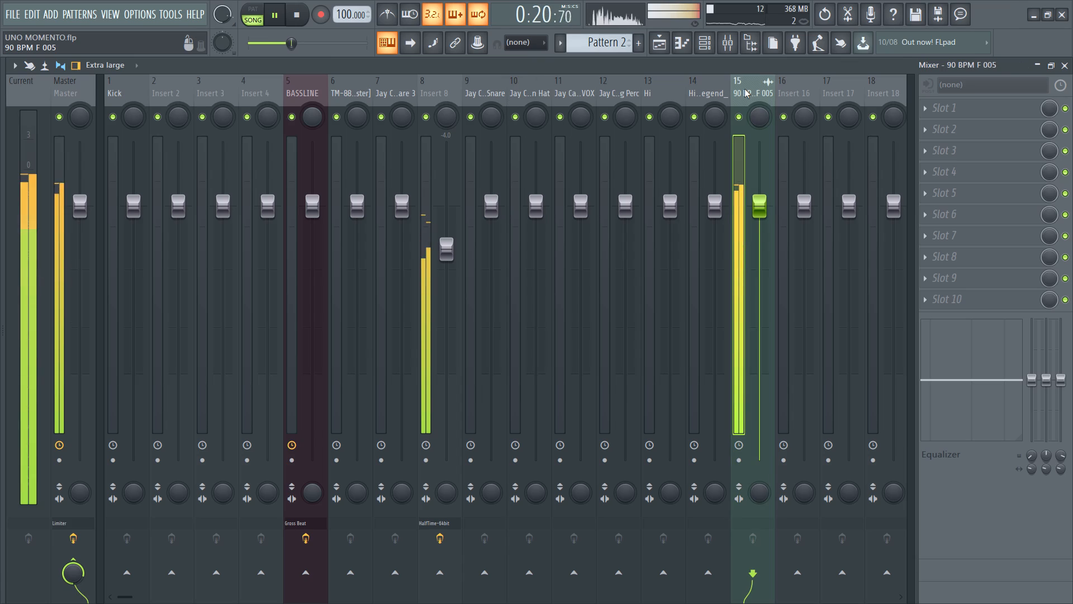
pyautogui.keyDown('shift'); pyautogui.scroll(2, 744, 89); pyautogui.keyUp('shift')
pyautogui.keyDown('shift'); pyautogui.scroll(2, 663, 89); pyautogui.keyUp('shift')
pyautogui.keyDown('shift'); pyautogui.scroll(2, 574, 89); pyautogui.keyUp('shift')
pyautogui.keyDown('shift'); pyautogui.scroll(3, 485, 89); pyautogui.keyUp('shift')
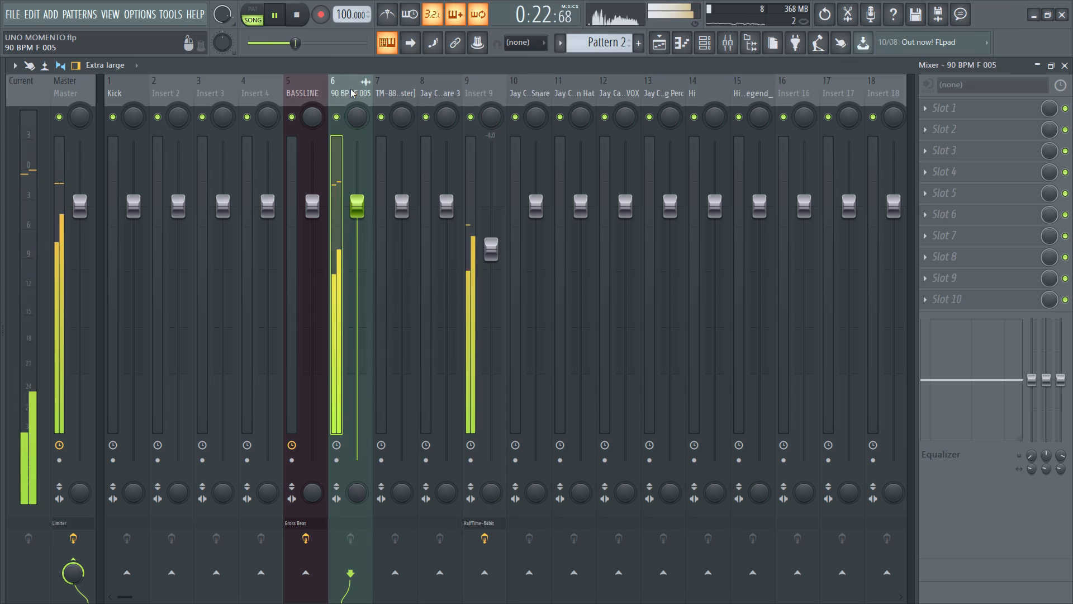
pyautogui.keyDown('shift'); pyautogui.scroll(2, 350, 89); pyautogui.keyUp('shift')
pyautogui.keyDown('shift'); pyautogui.scroll(3, 261, 89); pyautogui.keyUp('shift')
pyautogui.keyDown('shift'); pyautogui.scroll(-2, 127, 89); pyautogui.keyUp('shift')
pyautogui.keyDown('shift'); pyautogui.scroll(-1, 216, 89); pyautogui.keyUp('shift')
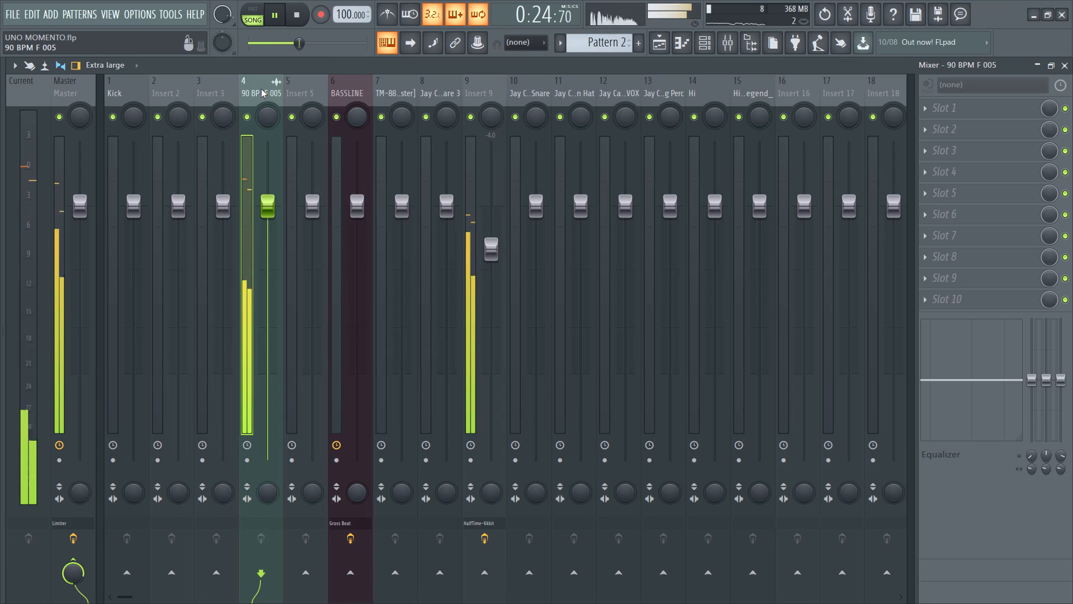
pyautogui.keyDown('shift'); pyautogui.scroll(-1, 261, 89); pyautogui.keyUp('shift')
# Check which mixer track the 90 BPM F 007 clip uses and move that track to insert 6, beside 90 BPM F 005.
pyautogui.click(657, 44)
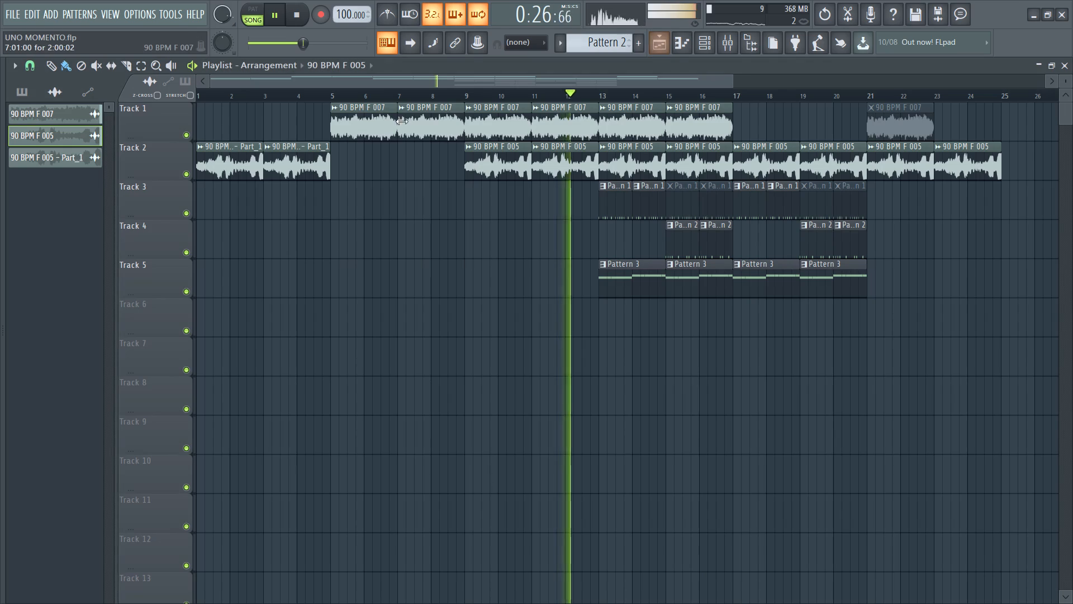
pyautogui.doubleClick(485, 116)
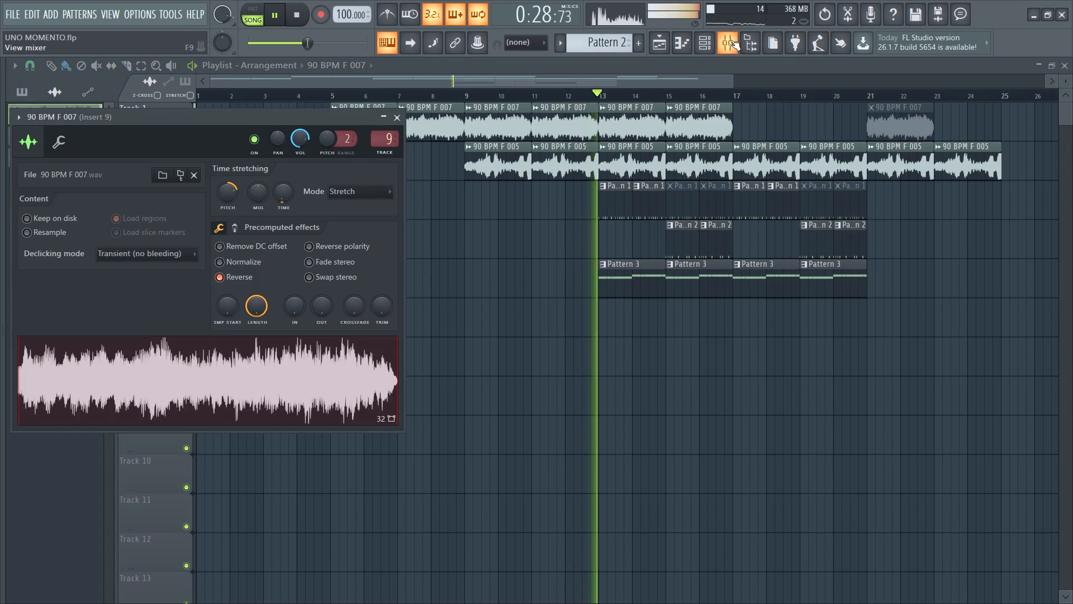
pyautogui.click(730, 40)
pyautogui.click(474, 91)
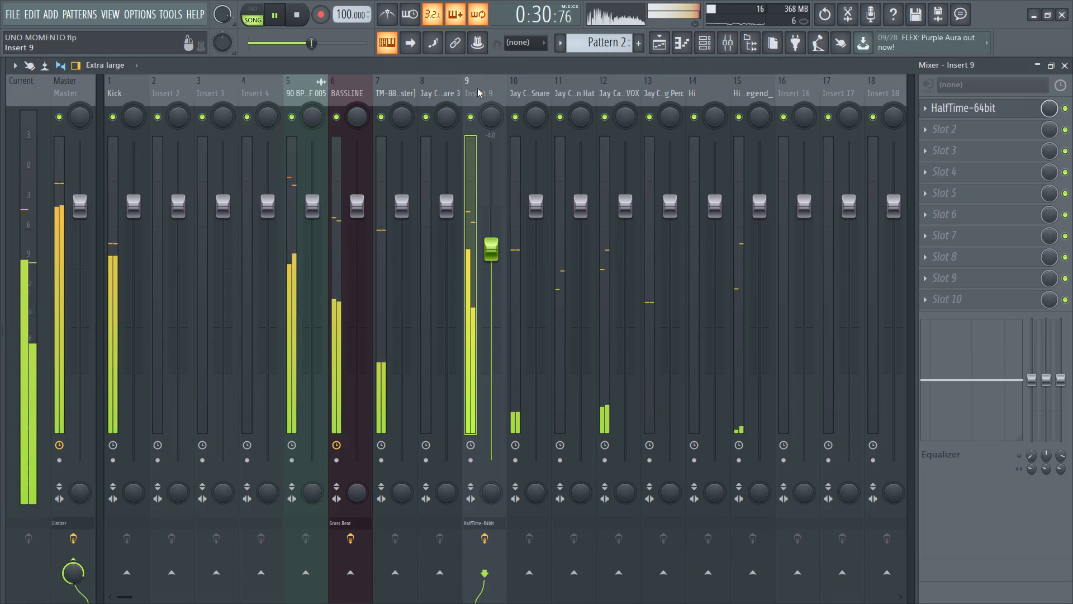
pyautogui.keyDown('shift'); pyautogui.scroll(2, 477, 88); pyautogui.keyUp('shift')
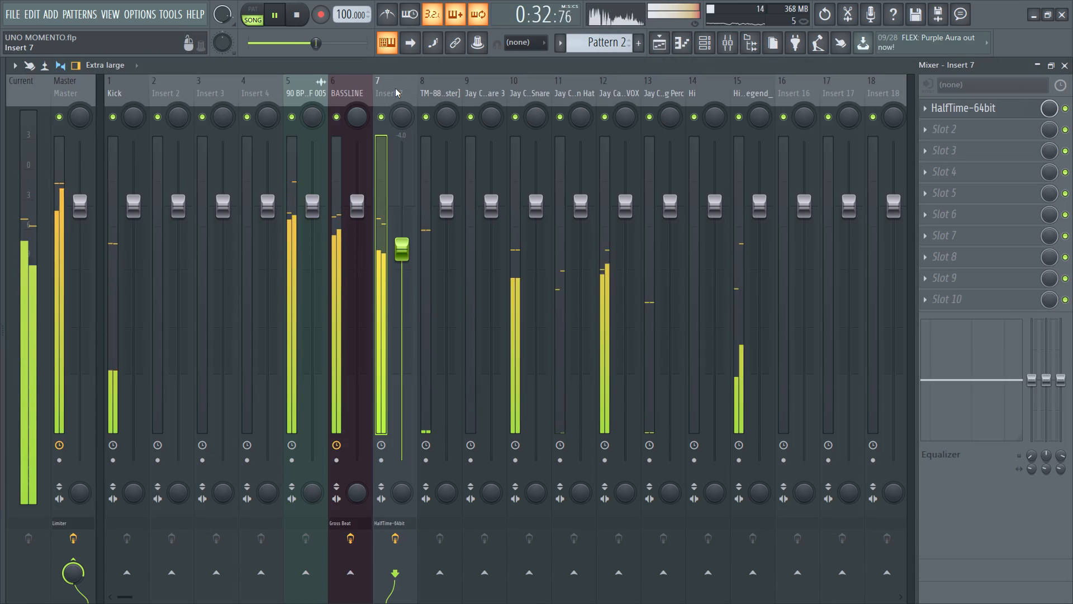
pyautogui.keyDown('shift'); pyautogui.scroll(1, 395, 88); pyautogui.keyUp('shift')
# Rename mixer insert 6 as choir and give it a purple colour.
pyautogui.click(350, 88)
pyautogui.rightClick(350, 88)
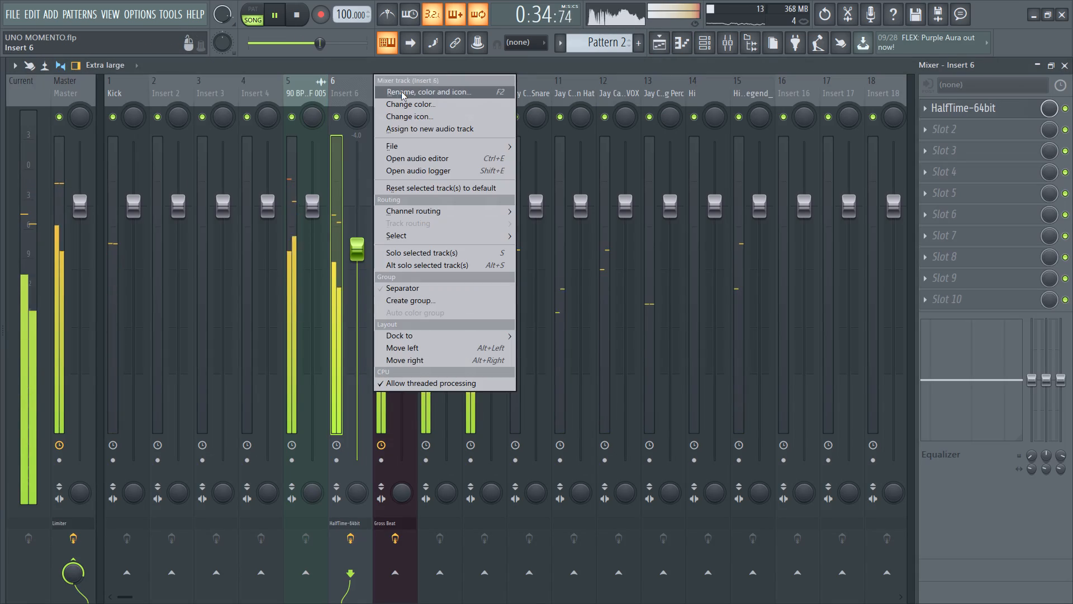
pyautogui.click(401, 92)
pyautogui.press('c')
pyautogui.write('hoir')
pyautogui.rightClick(398, 87)
pyautogui.press('Return')
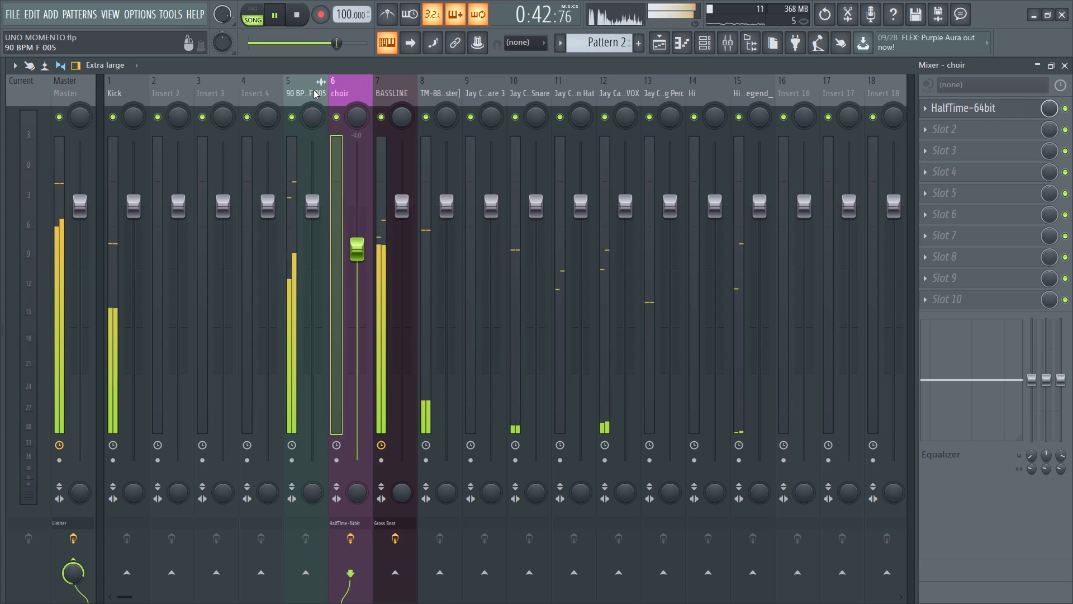
# Inspect the TM-88 Snare and Essential Snare 3 mixer tracks and play the song from bar 13 to check levels.
pyautogui.scroll(-1, 312, 91)
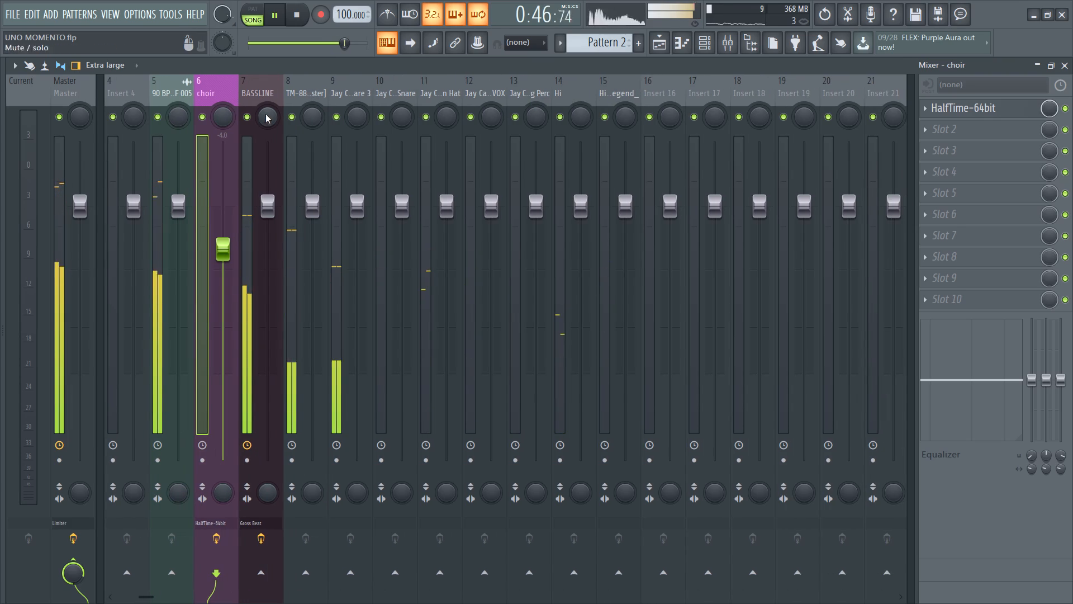
pyautogui.click(307, 87)
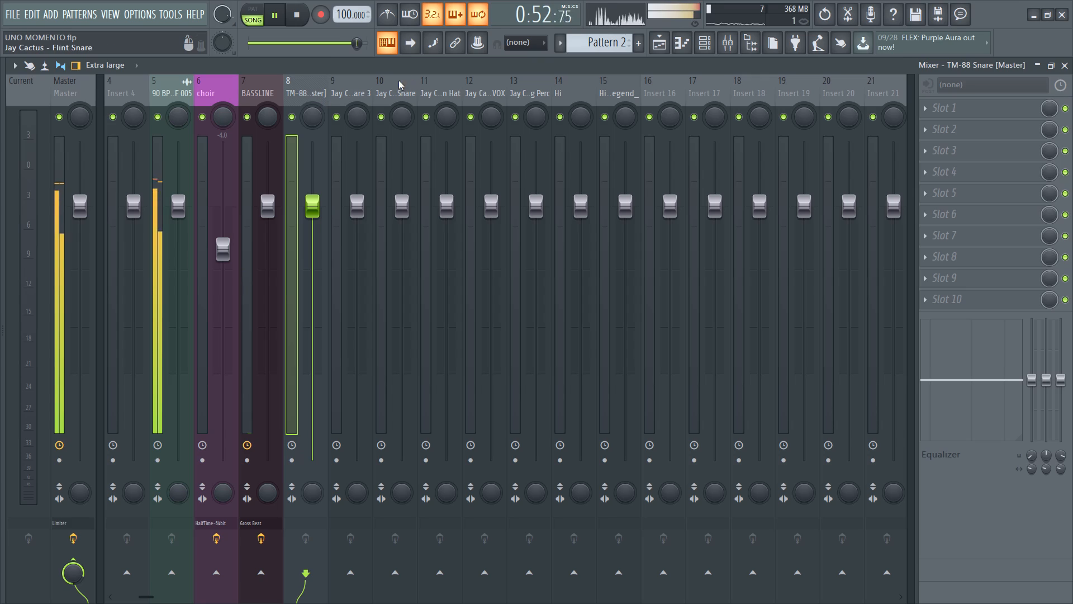
pyautogui.click(351, 93)
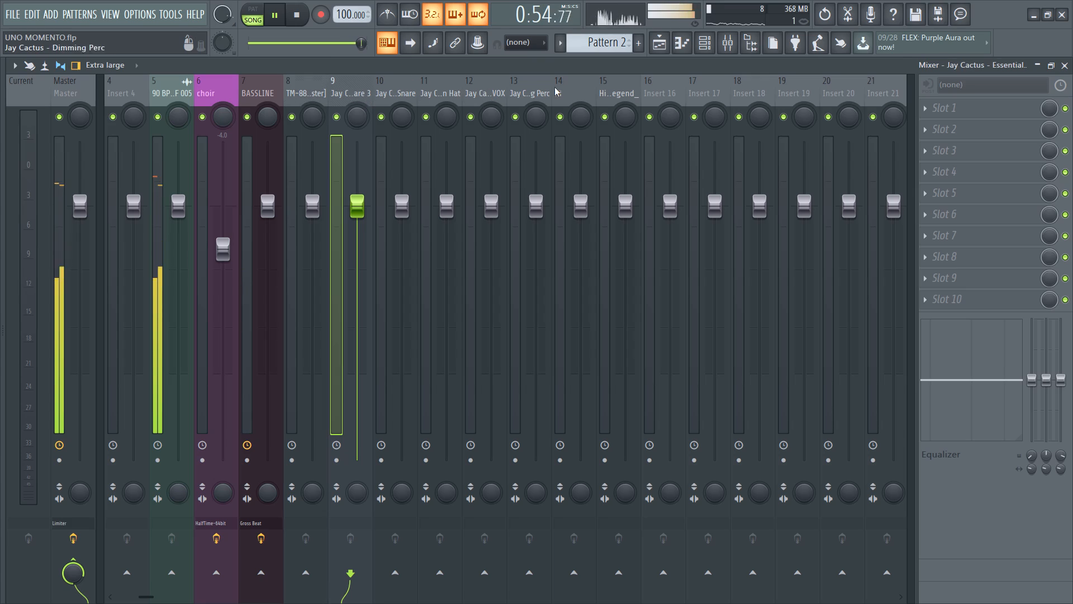
pyautogui.click(314, 86)
pyautogui.scroll(1, 314, 86)
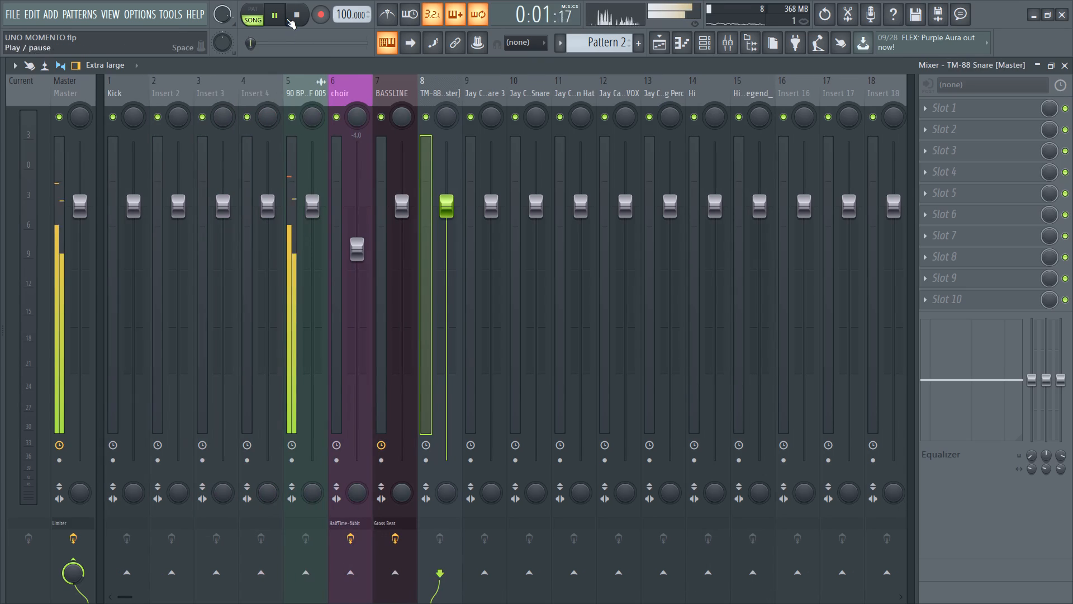
pyautogui.click(288, 13)
pyautogui.click(296, 18)
pyautogui.click(281, 19)
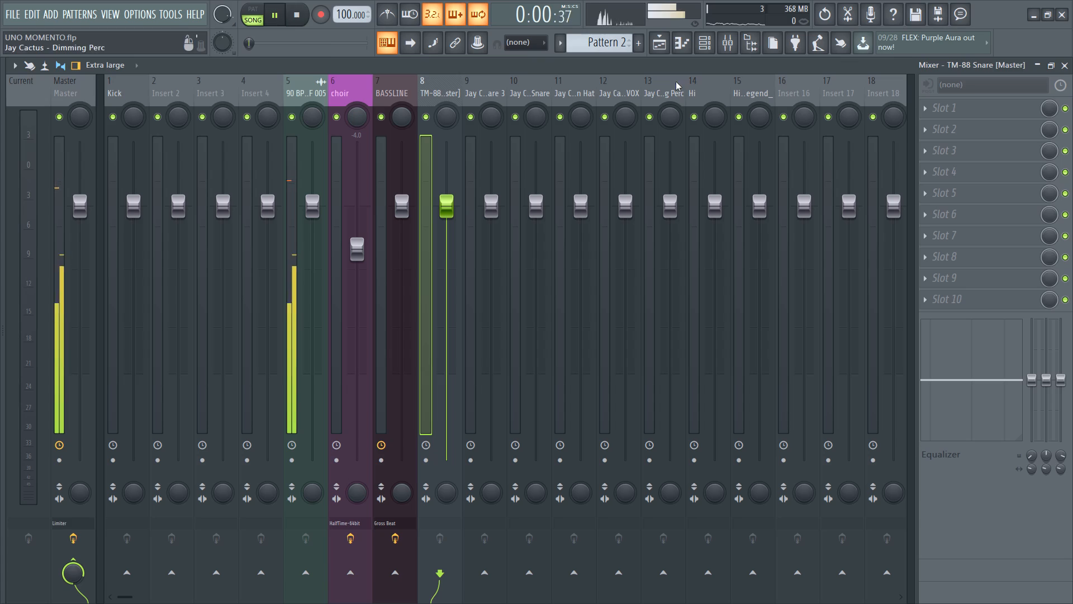
pyautogui.click(660, 51)
pyautogui.click(600, 92)
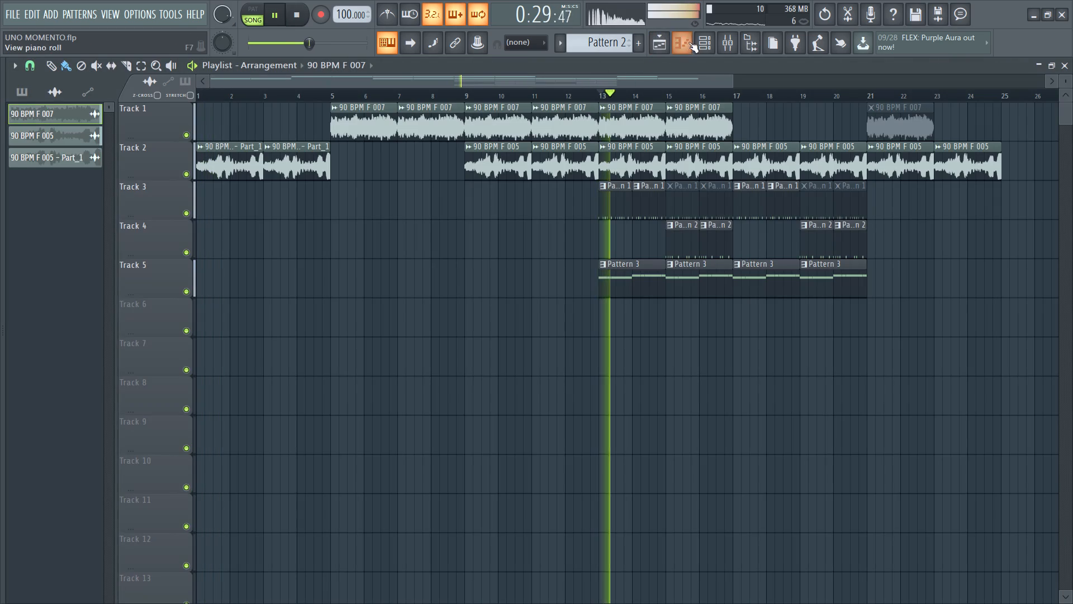
pyautogui.click(727, 43)
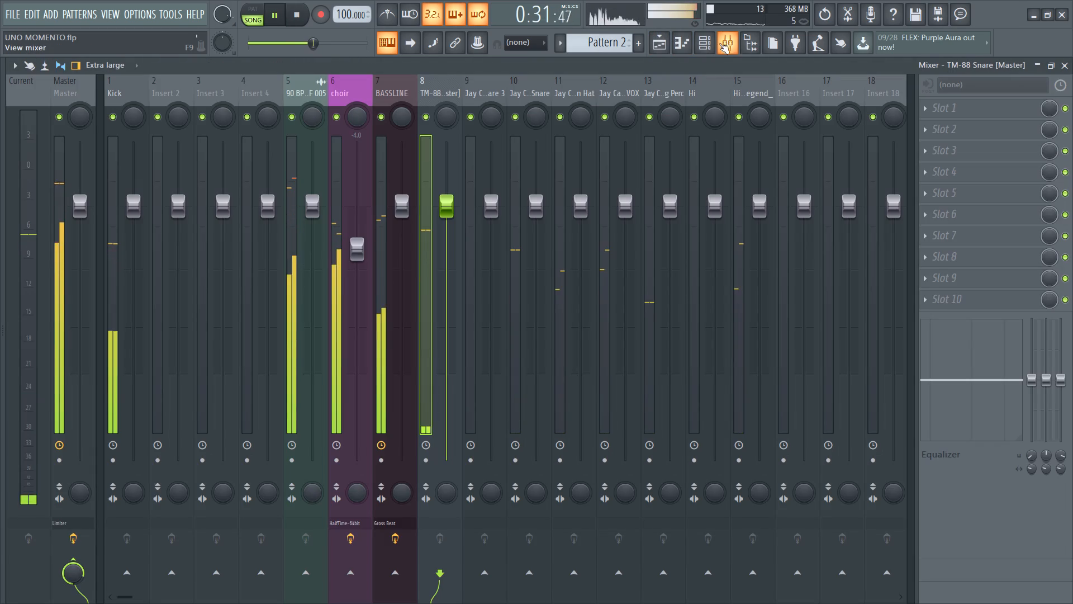
# Route the Kick channel to the first free mixer track, insert 16.
pyautogui.click(710, 44)
pyautogui.scroll(1, 244, 272)
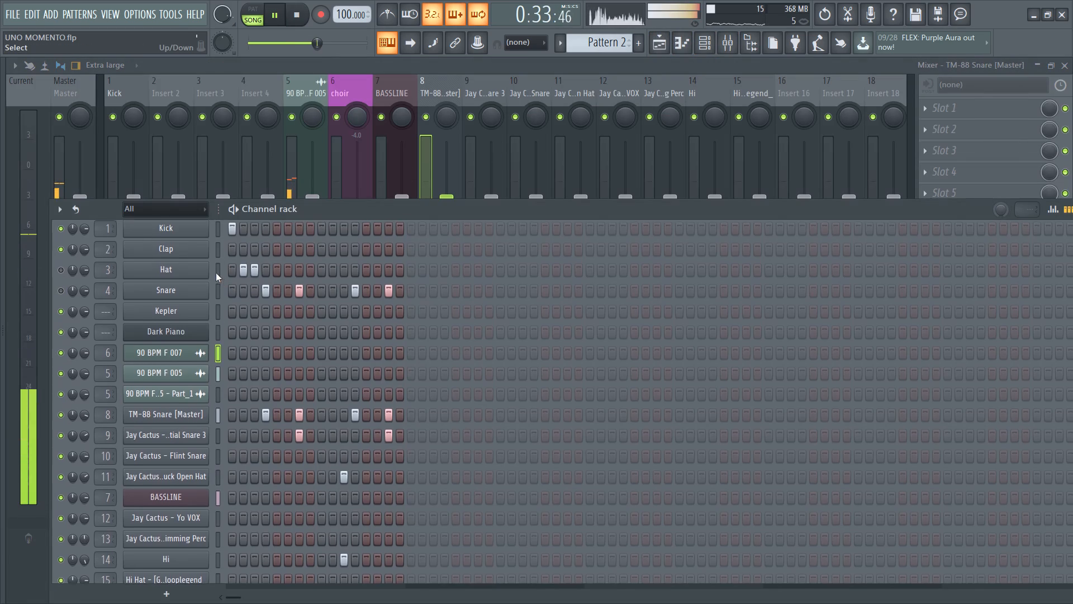
pyautogui.scroll(2, 215, 272)
pyautogui.click(221, 246)
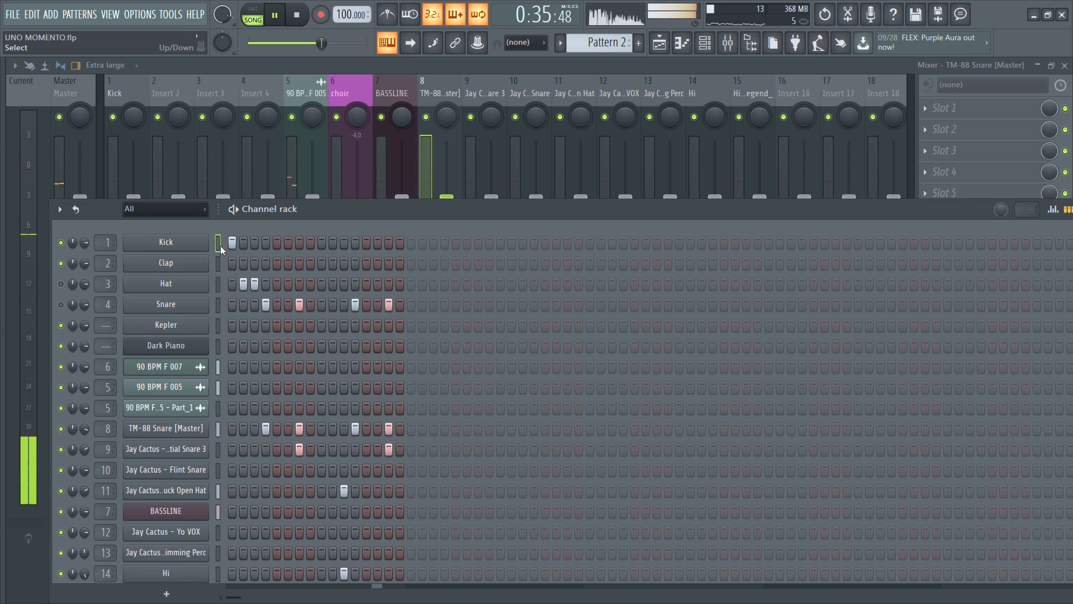
pyautogui.hotkey('ctrl', 'l')
pyautogui.press('space')
pyautogui.press('space')
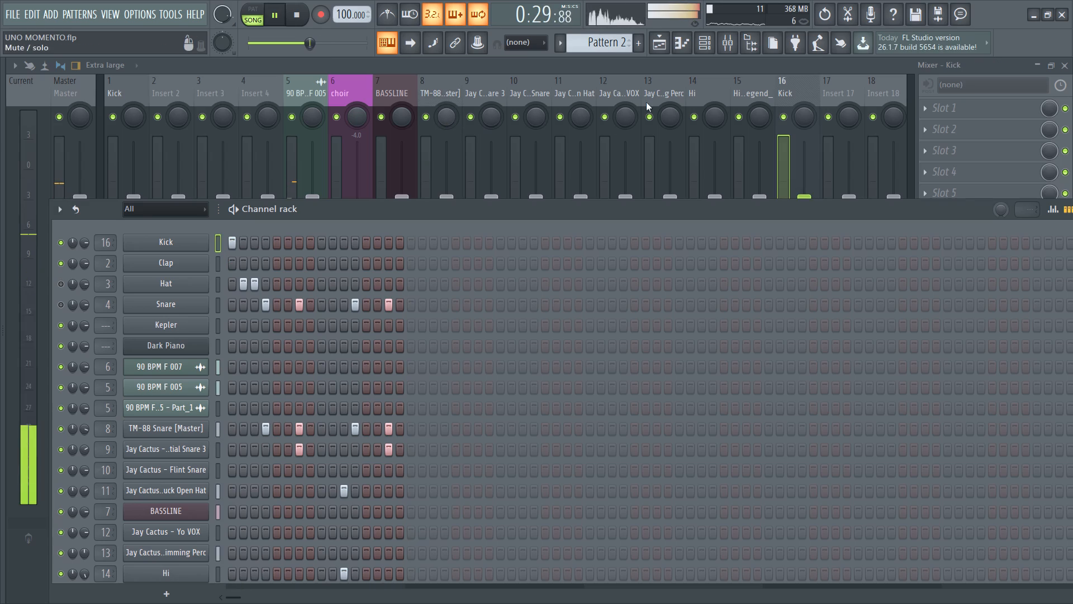
# Restart the song and sidechain the Kick mixer track on insert 16 to the BASSLINE track.
pyautogui.doubleClick(301, 13)
pyautogui.press('space')
pyautogui.click(658, 44)
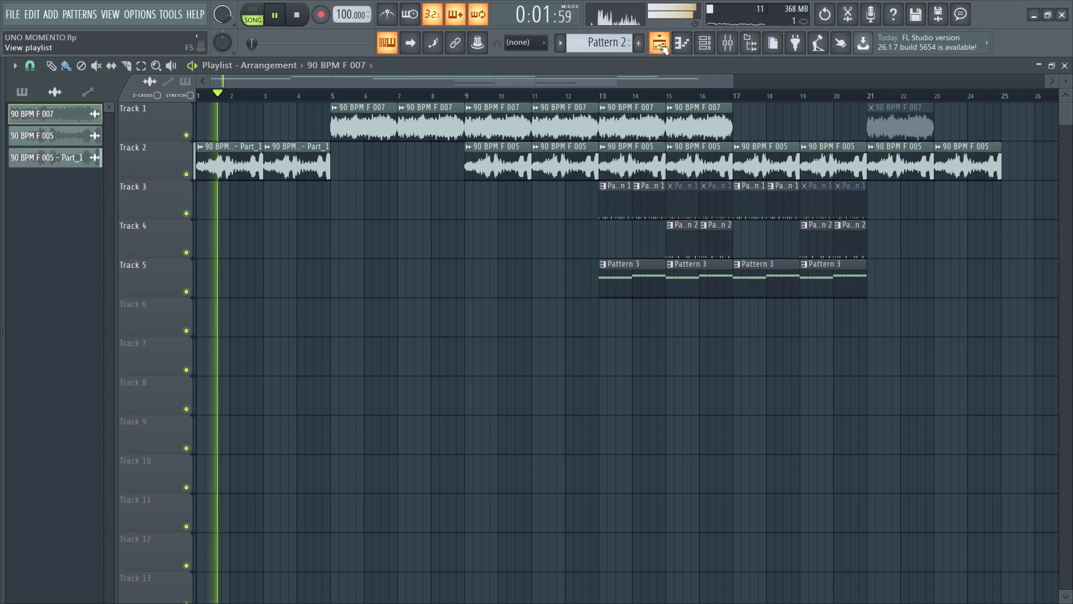
pyautogui.click(723, 39)
pyautogui.click(780, 91)
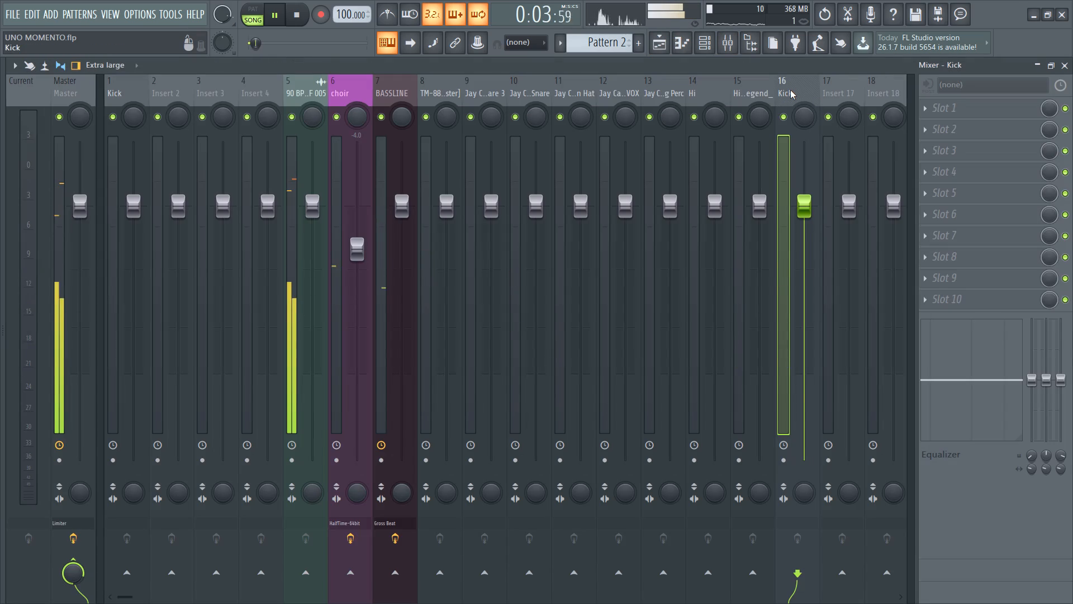
pyautogui.click(803, 203)
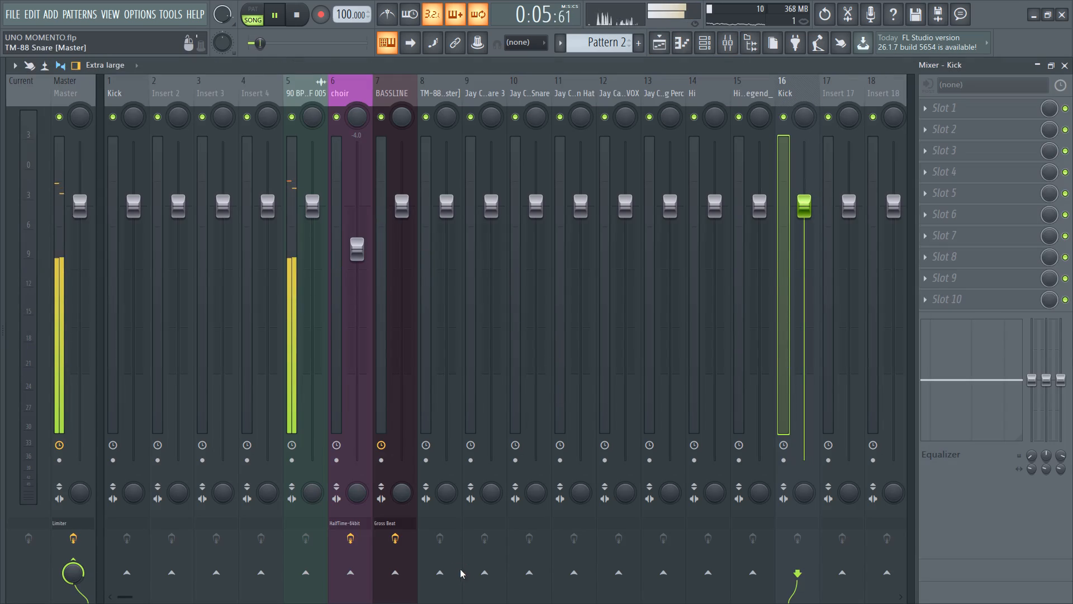
pyautogui.rightClick(407, 573)
pyautogui.click(428, 577)
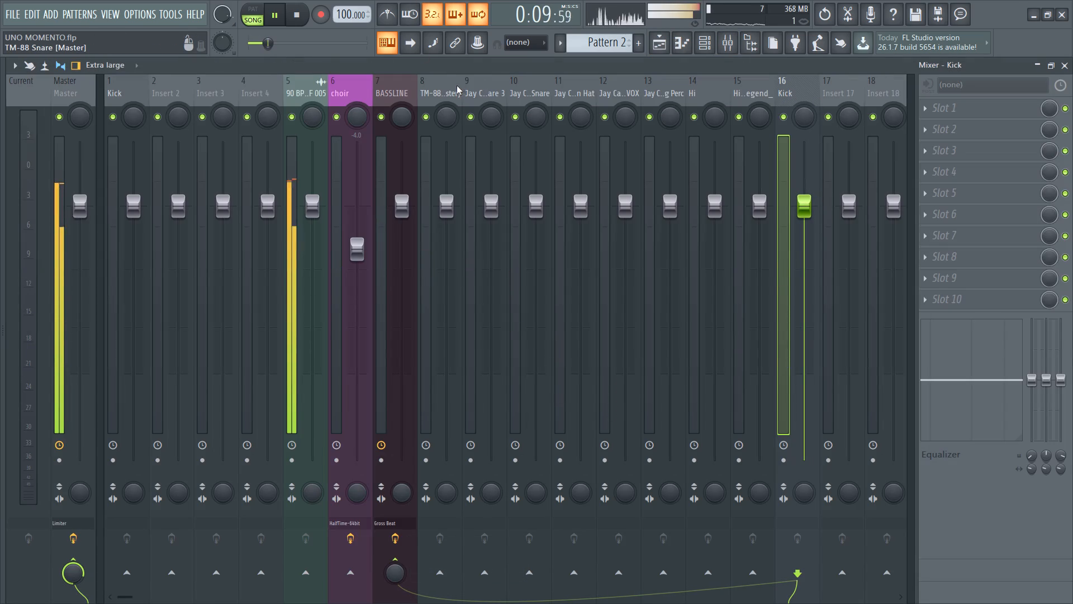
# Add ValhallaVintageVerb to the second effect slot of the choir mixer track.
pyautogui.click(341, 89)
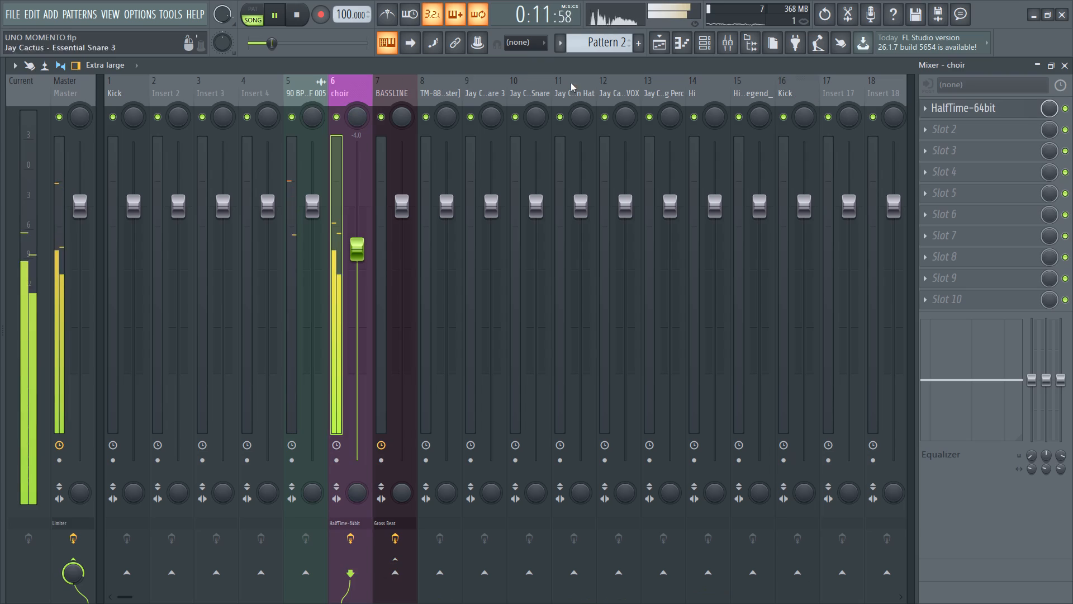
pyautogui.click(946, 132)
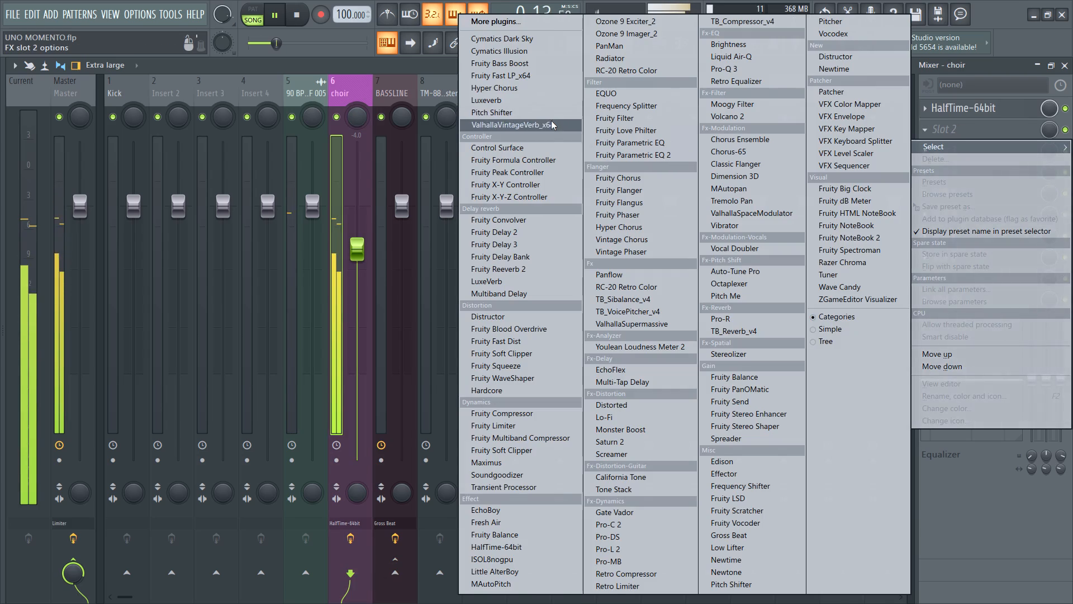
pyautogui.click(550, 121)
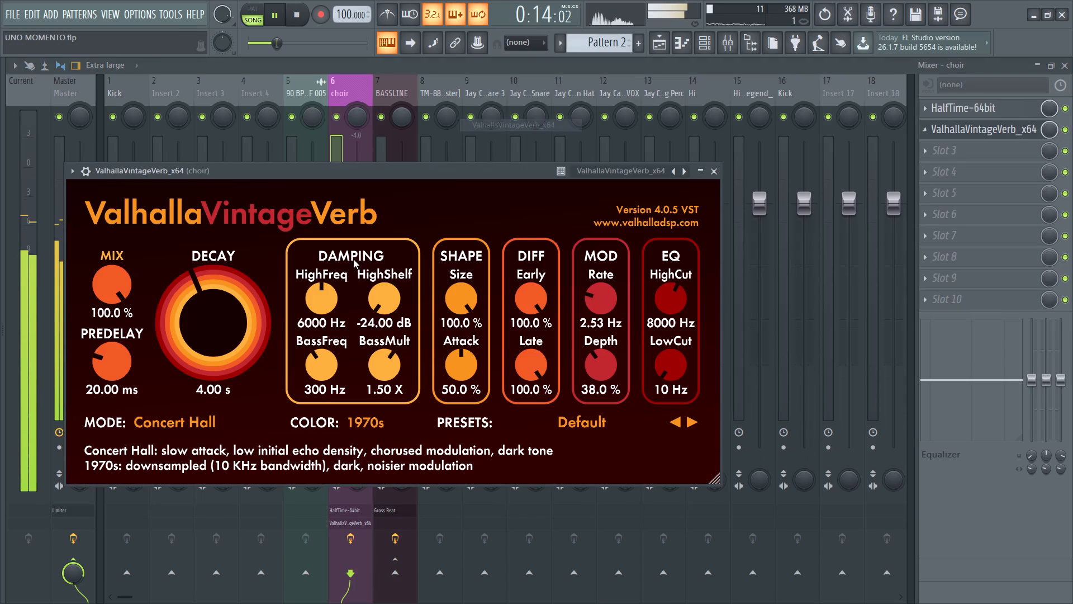
# Set the choir reverb's decay to 2.25 s and its mix to 5.5 %.
pyautogui.scroll(-2, 194, 329)
pyautogui.scroll(-7, 120, 299)
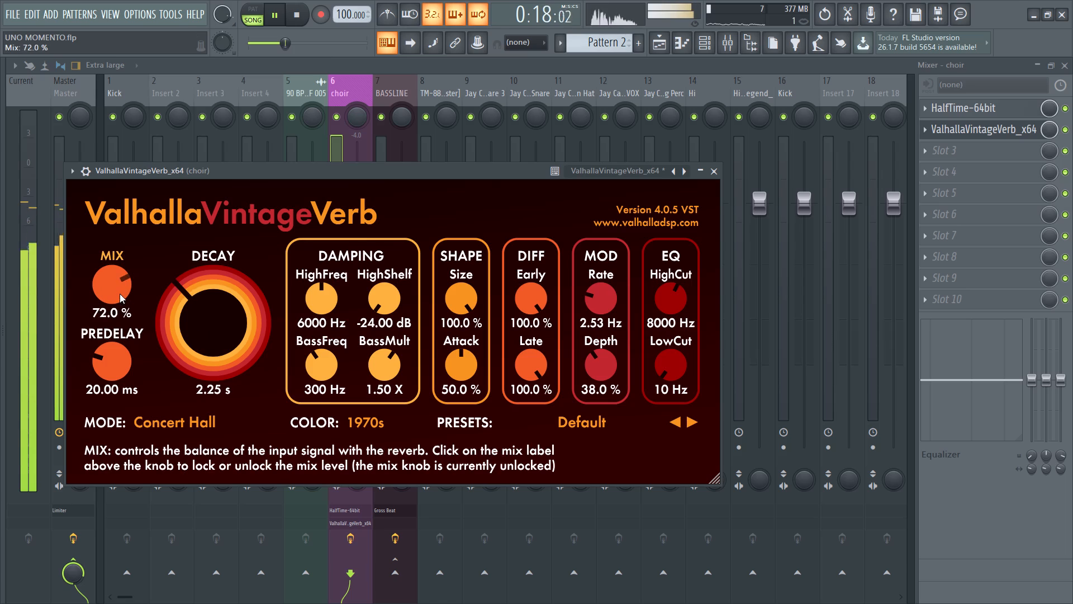
pyautogui.scroll(-16, 120, 294)
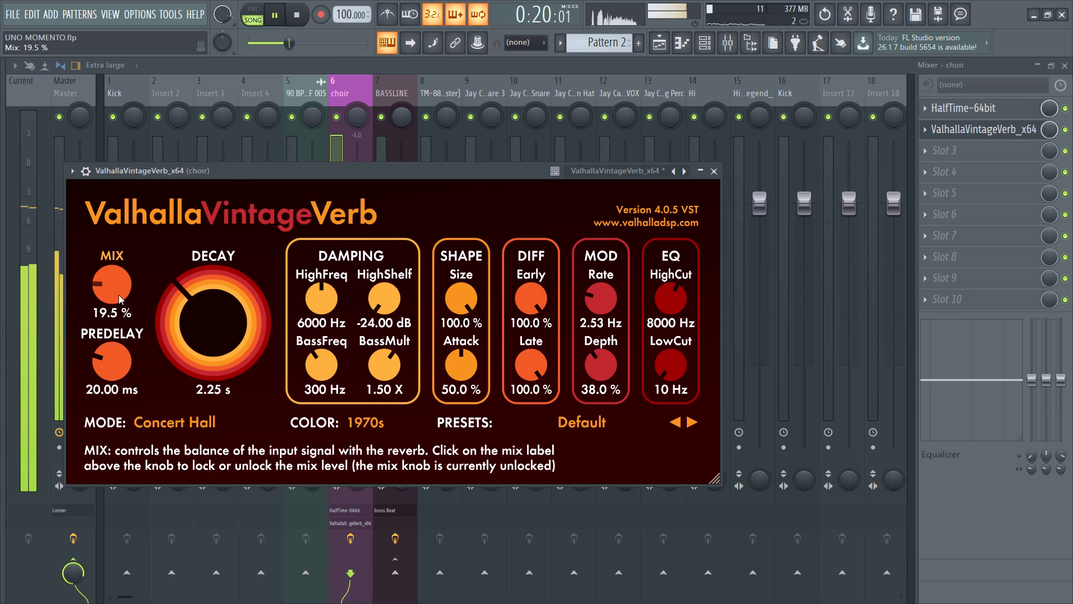
pyautogui.scroll(-3, 118, 295)
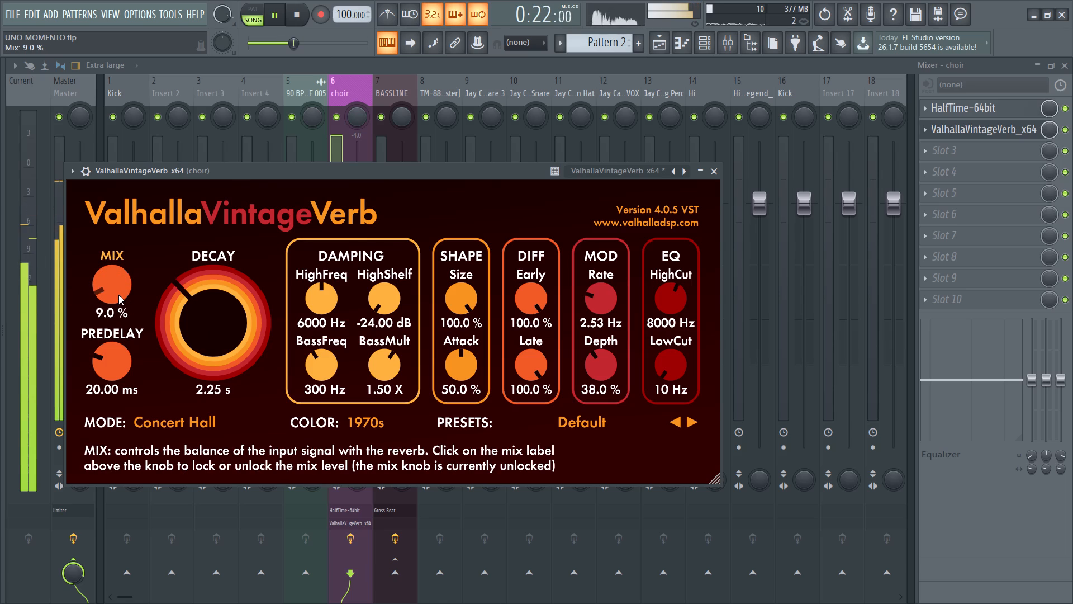
pyautogui.scroll(-1, 118, 295)
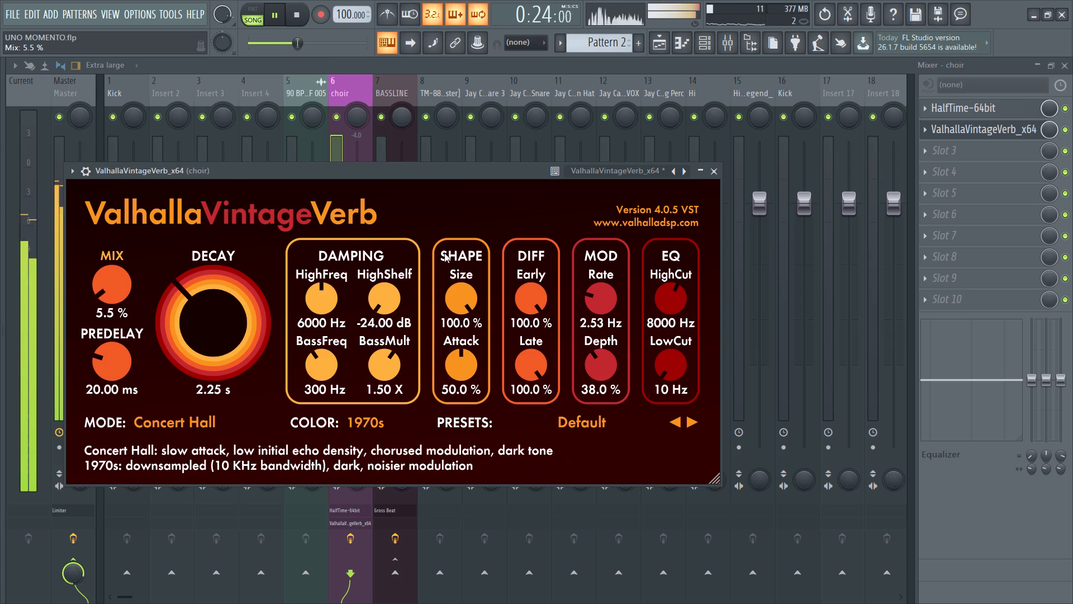
# Copy the choir track's ValhallaVintageVerb settings onto the 90 BPM F 005 mixer track and close the plugin window.
pyautogui.click(924, 127)
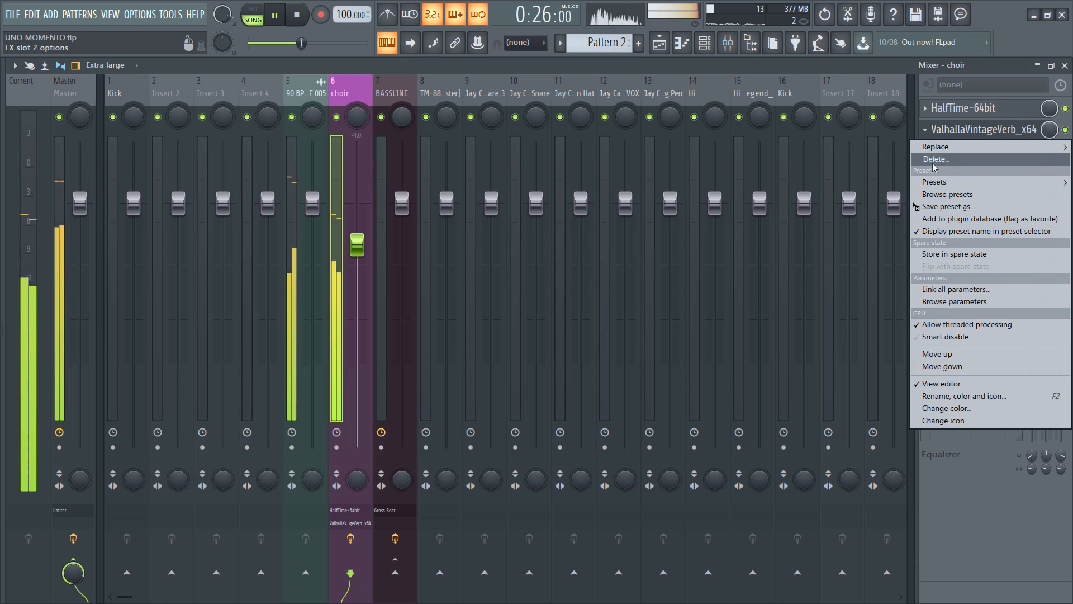
pyautogui.moveTo(927, 207); pyautogui.dragTo(307, 89)
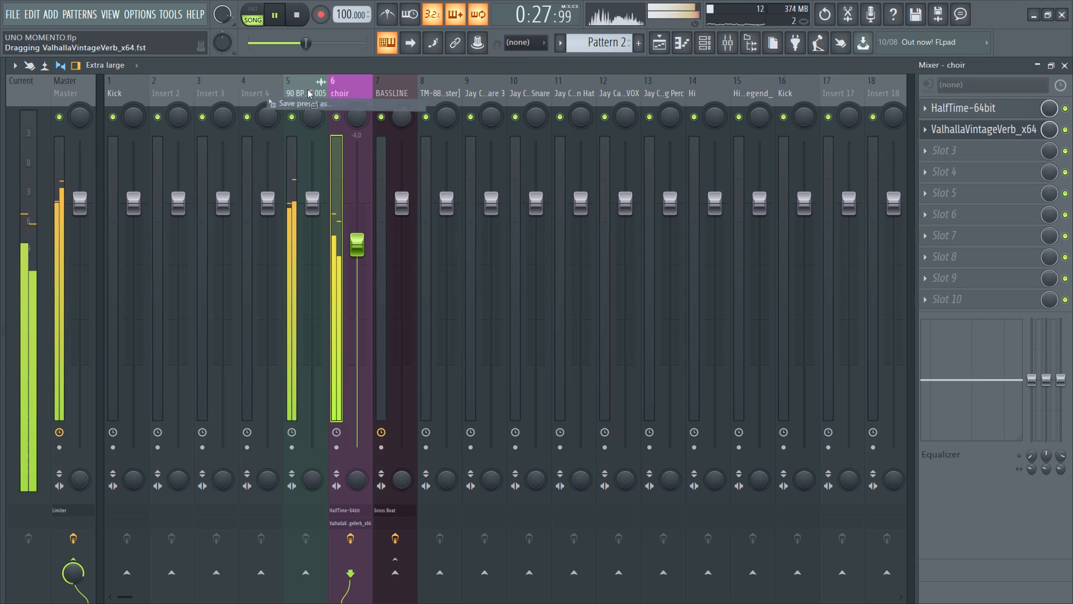
pyautogui.moveTo(307, 89); pyautogui.dragTo(307, 92)
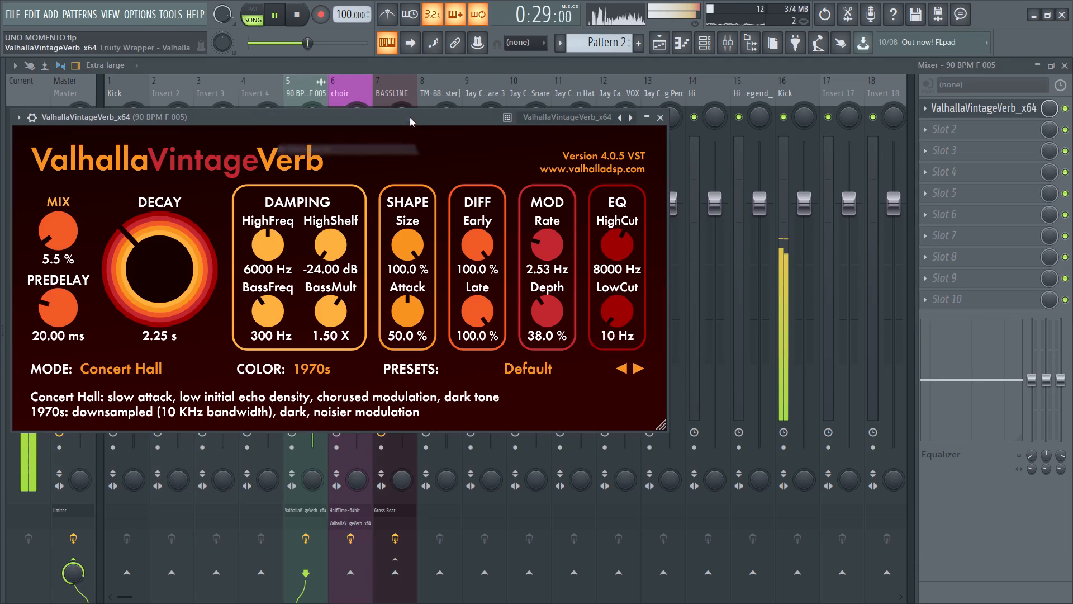
pyautogui.click(664, 116)
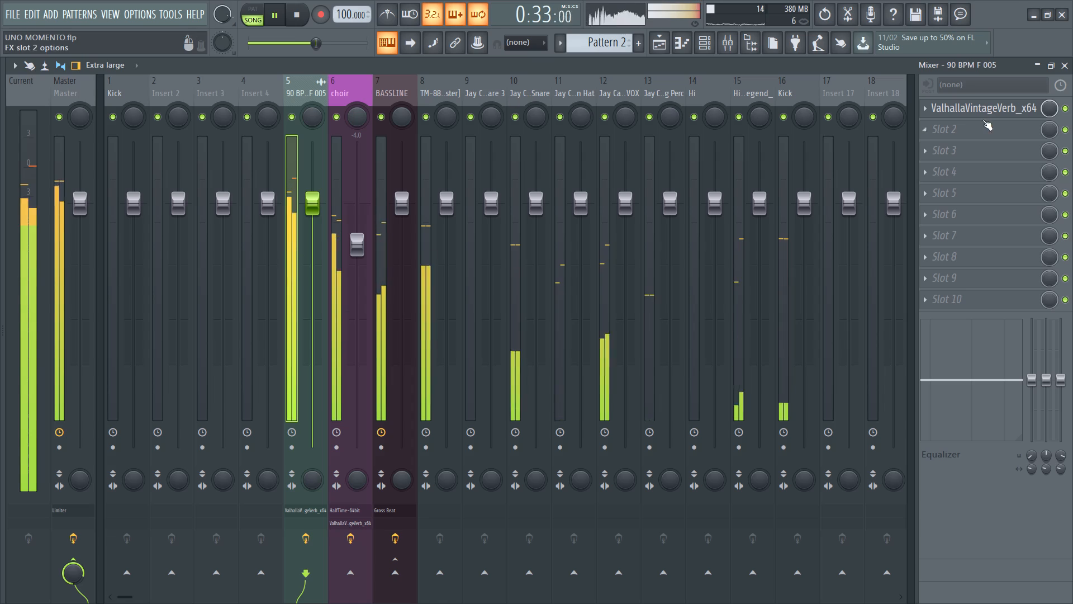
# Compare the choir track with ValhallaVintageVerb bypassed and enabled.
pyautogui.click(357, 84)
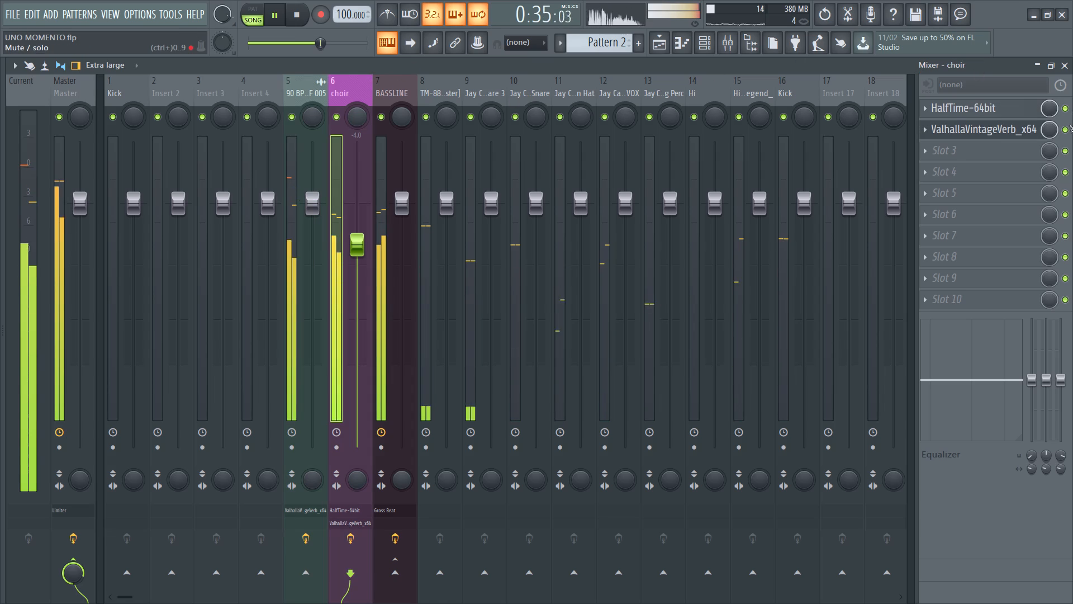
pyautogui.click(1068, 130)
pyautogui.click(1068, 131)
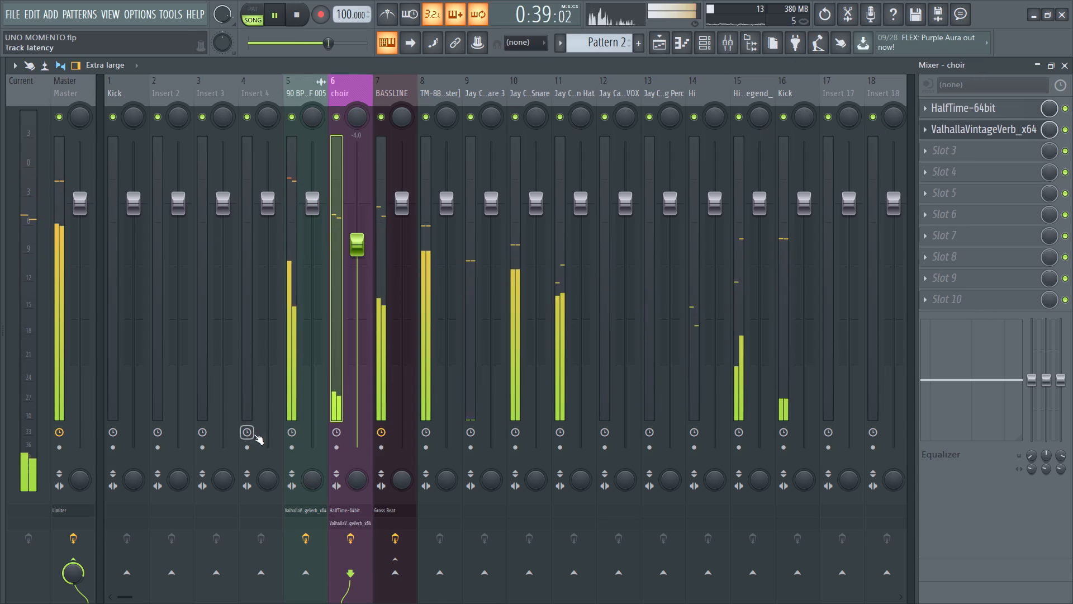
# Set the choir track's stereo separation to about 9% separated.
pyautogui.moveTo(361, 475); pyautogui.dragTo(359, 487)
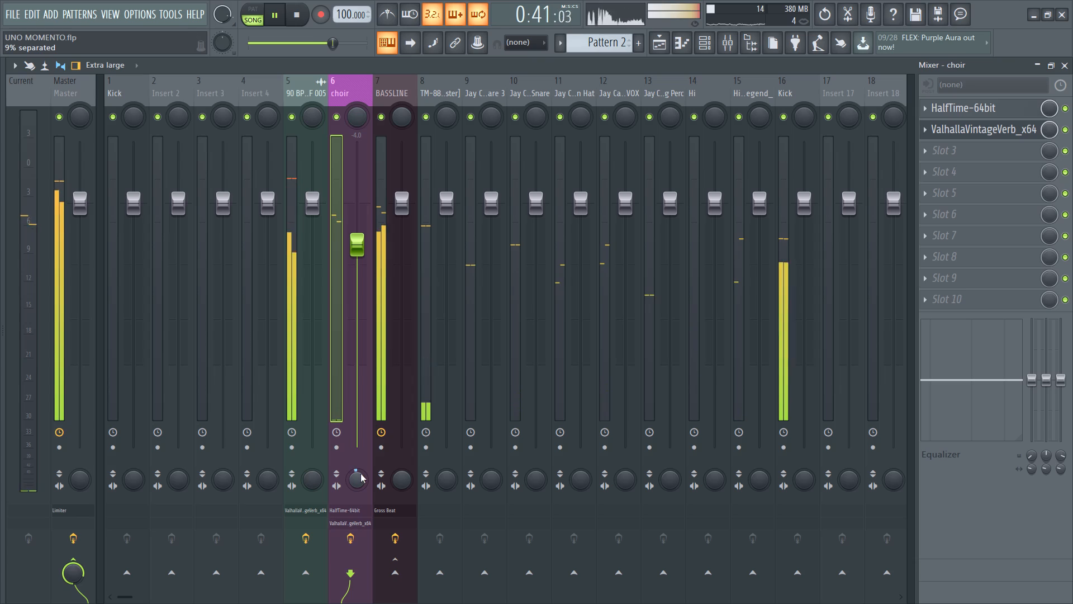
# Move the Kick mixer track from insert 16 to insert 8, directly after the BASSLINE track.
pyautogui.scroll(-1, 441, 83)
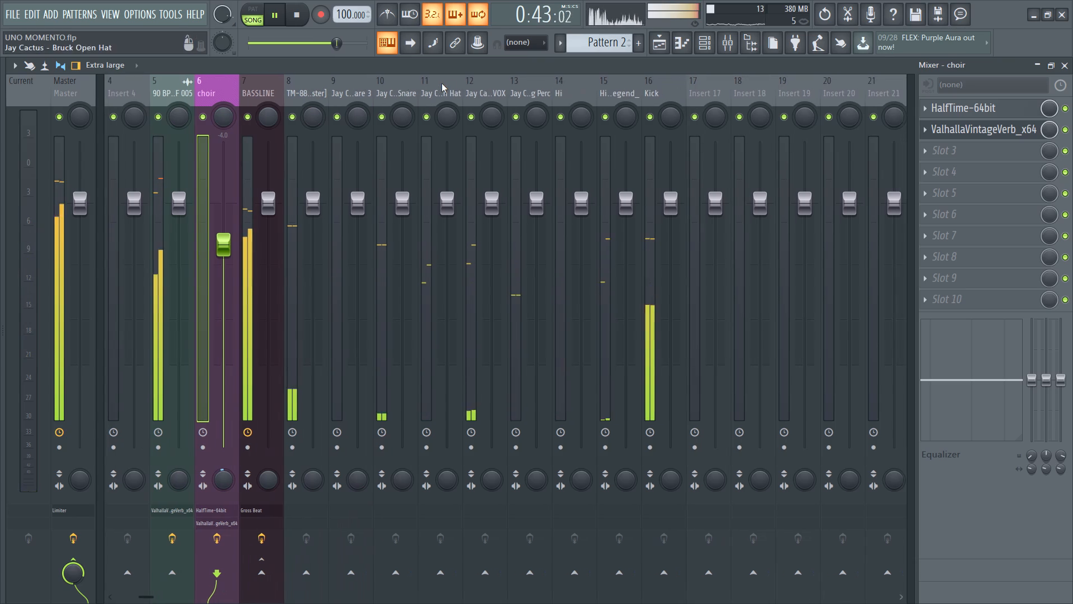
pyautogui.click(644, 91)
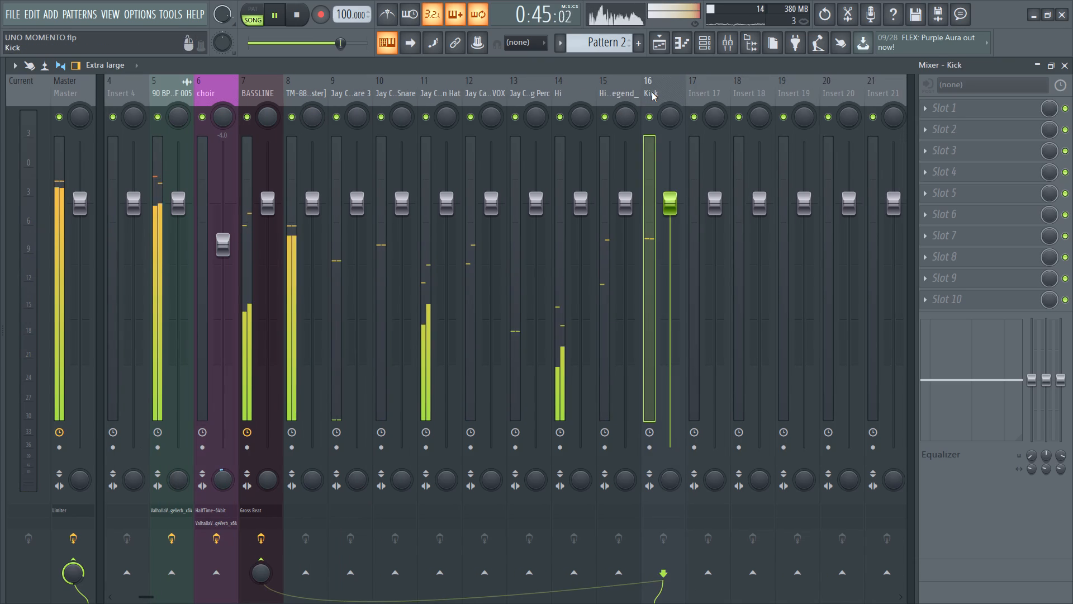
pyautogui.keyDown('shift'); pyautogui.scroll(3, 652, 92); pyautogui.keyUp('shift')
pyautogui.keyDown('shift'); pyautogui.scroll(2, 529, 92); pyautogui.keyUp('shift')
pyautogui.keyDown('shift'); pyautogui.scroll(2, 440, 92); pyautogui.keyUp('shift')
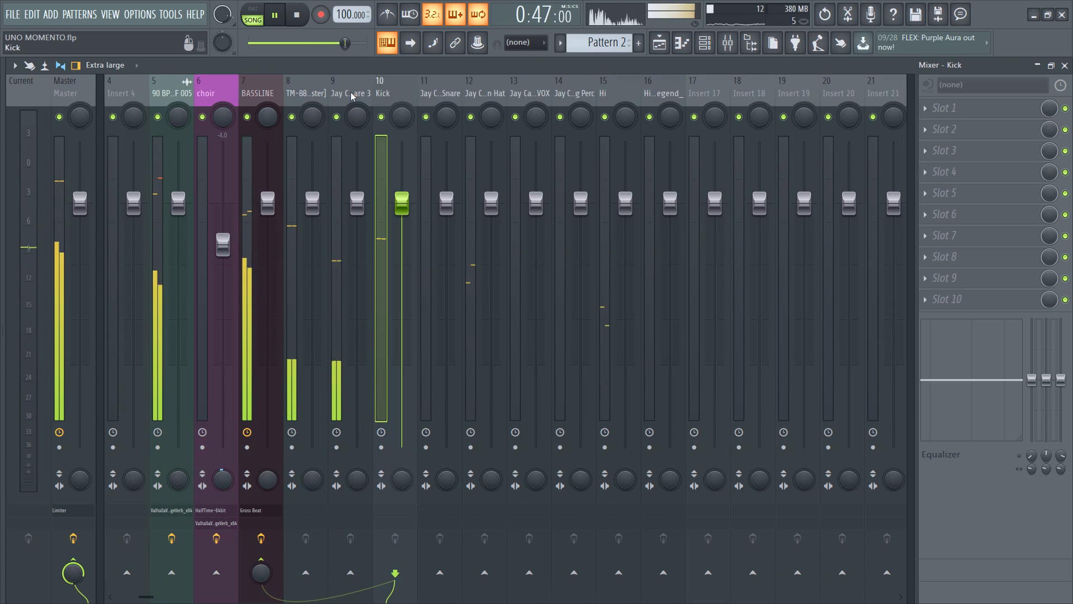
pyautogui.keyDown('shift'); pyautogui.scroll(1, 350, 92); pyautogui.keyUp('shift')
# Adjust the mix level of Gross Beat on the BASSLINE track and restart playback.
pyautogui.click(254, 98)
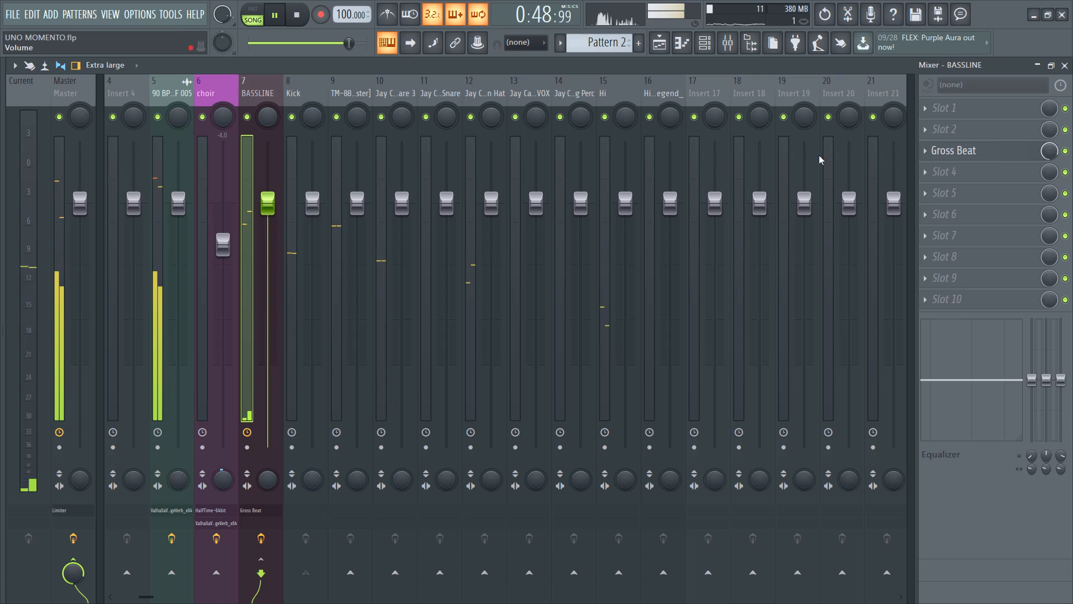
pyautogui.press('space')
pyautogui.moveTo(1050, 153); pyautogui.dragTo(1051, 111)
pyautogui.press('space')
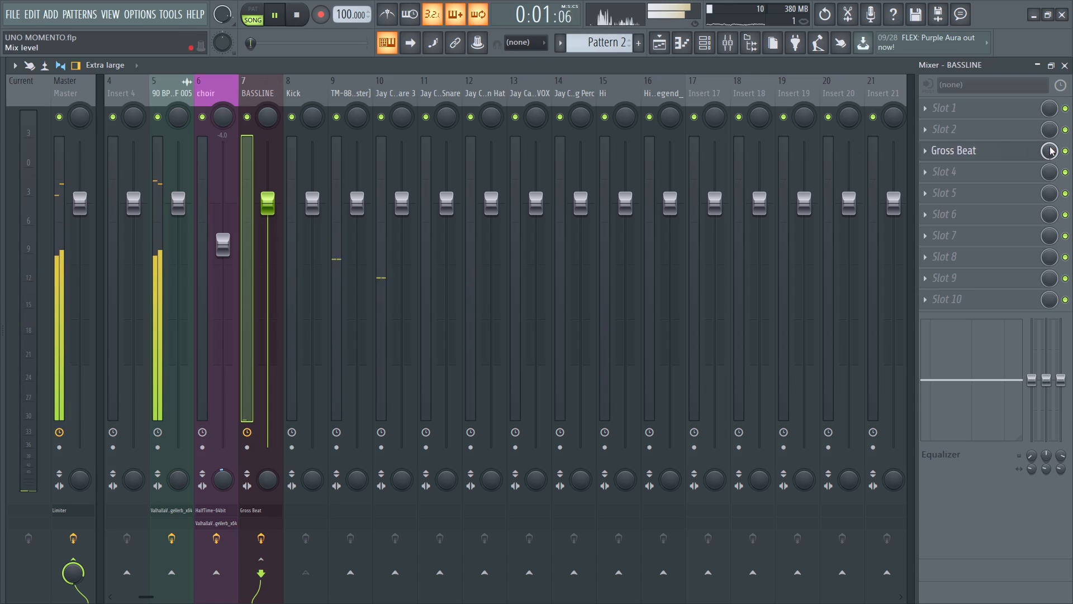
pyautogui.moveTo(1051, 158); pyautogui.dragTo(1051, 139)
pyautogui.press('space')
pyautogui.press('space')
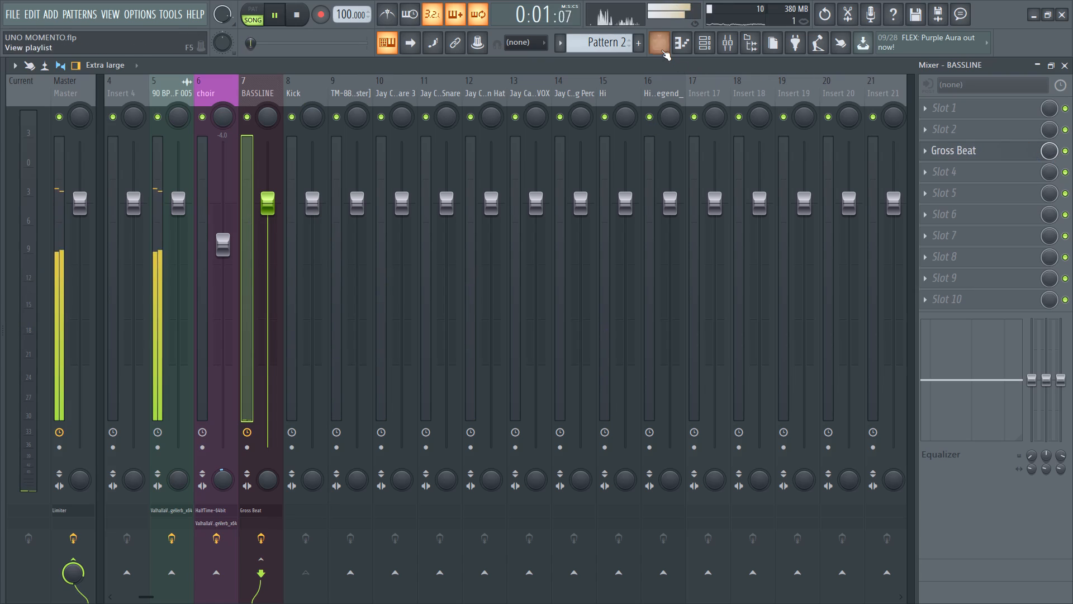
# Play the arrangement from bar 13, where the drums and bass enter.
pyautogui.click(661, 50)
pyautogui.click(597, 91)
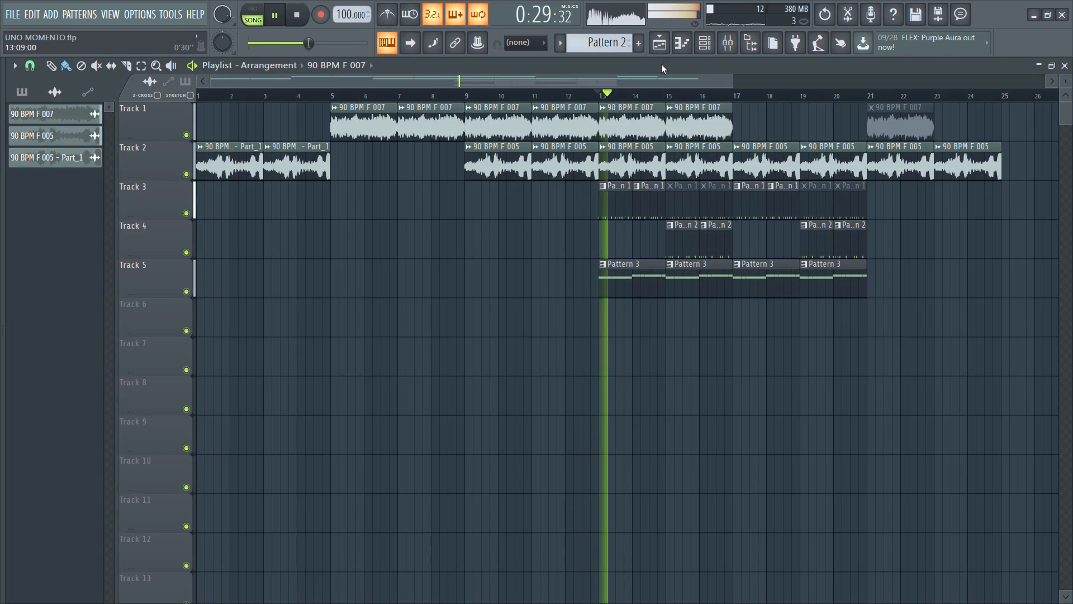
# Lower Gross Beat's mix level on the BASSLINE track to about 76%, replaying the arrangement to judge the bass.
pyautogui.click(720, 43)
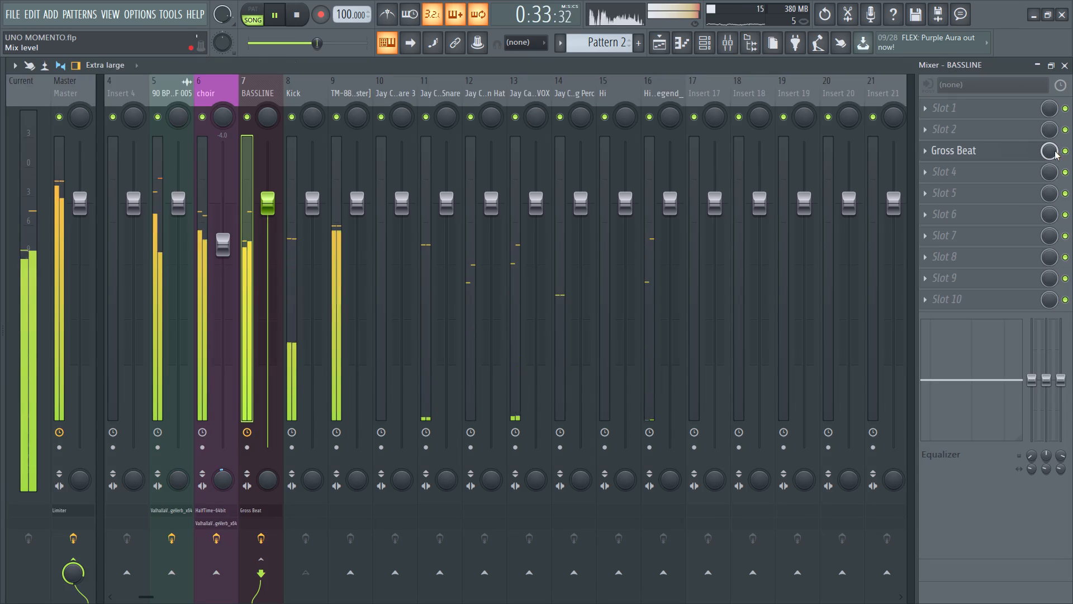
pyautogui.moveTo(1053, 153); pyautogui.dragTo(1051, 194)
pyautogui.press('space')
pyautogui.press('space')
pyautogui.moveTo(1053, 153); pyautogui.dragTo(1053, 158)
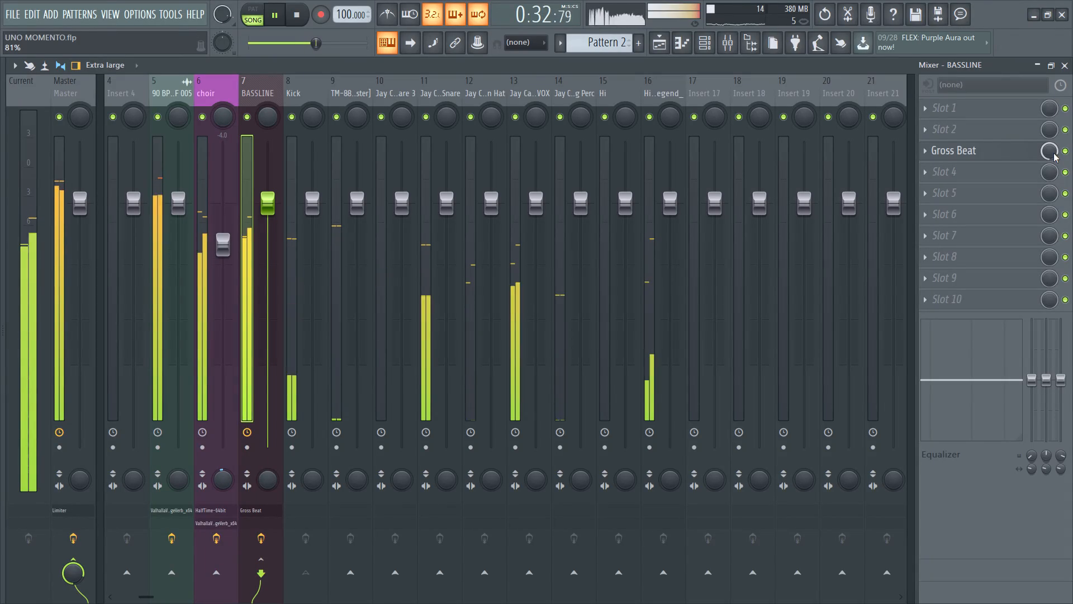
pyautogui.press('space')
pyautogui.press('space')
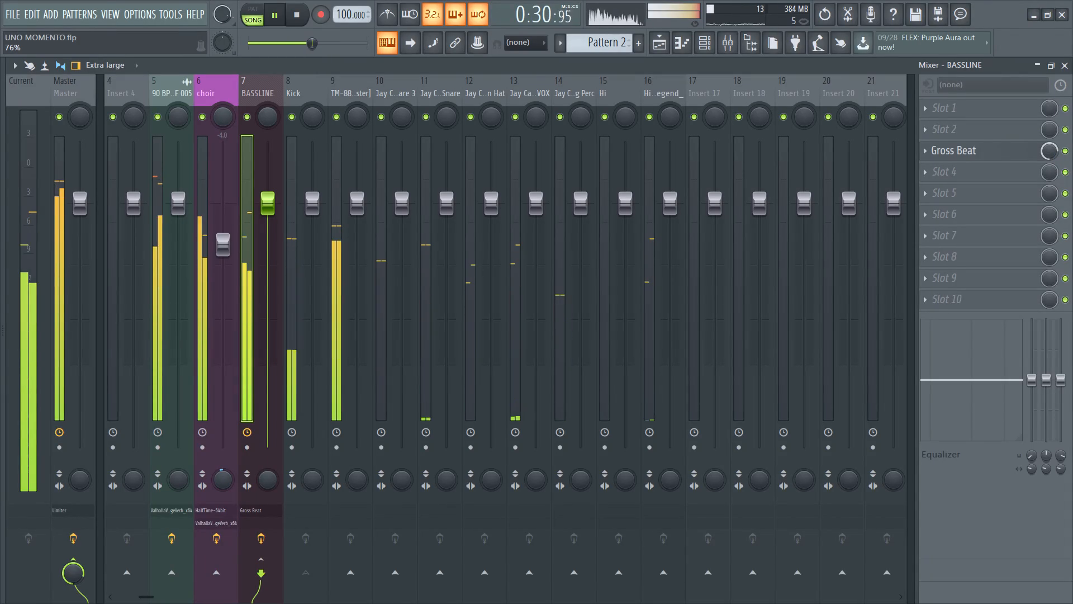
pyautogui.press('space')
pyautogui.press('space')
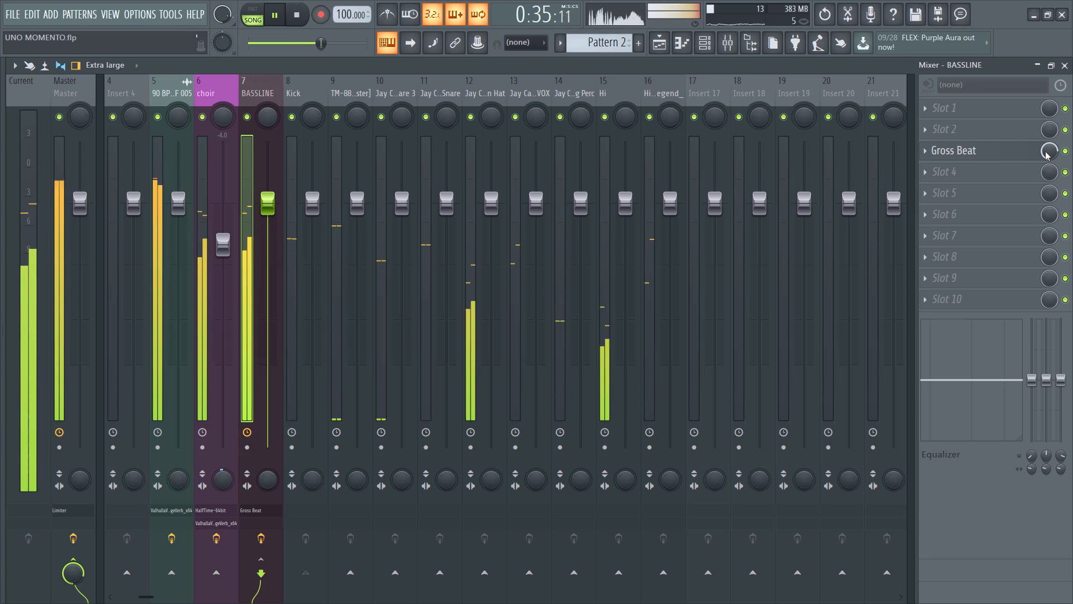
pyautogui.press('space')
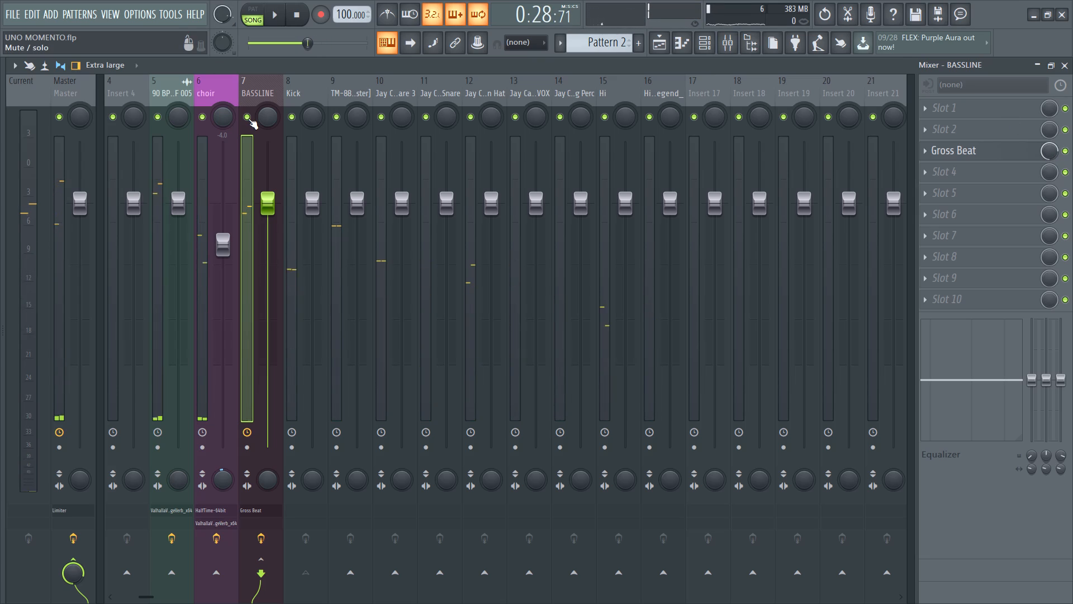
# Solo the BASSLINE, choir and 90 BPM F 005 tracks together, listen to them, and restore all tracks.
pyautogui.rightClick(248, 119)
pyautogui.click(196, 116)
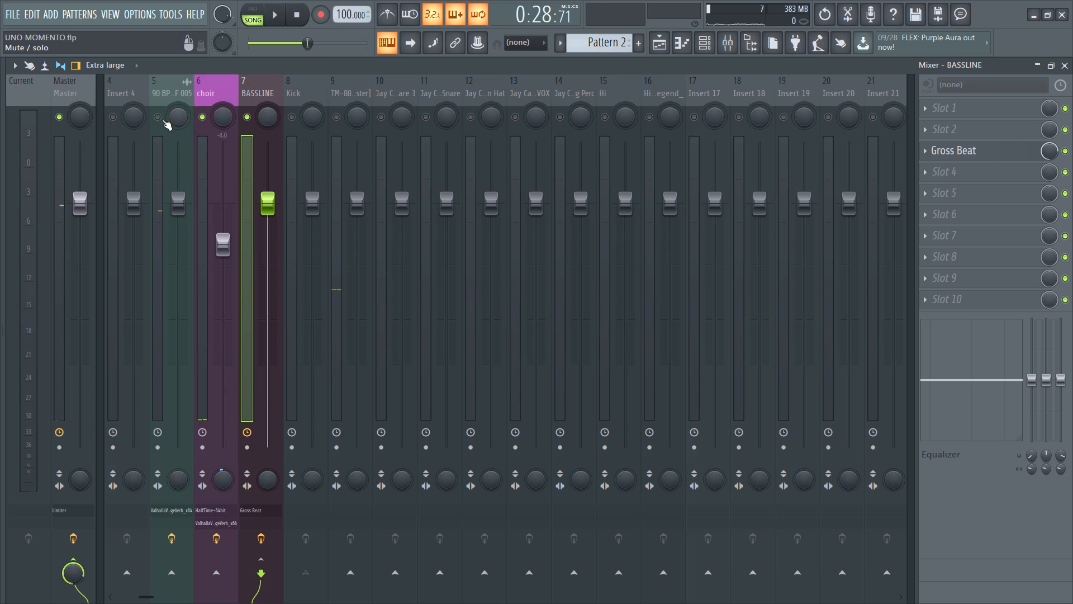
pyautogui.click(162, 120)
pyautogui.press('space')
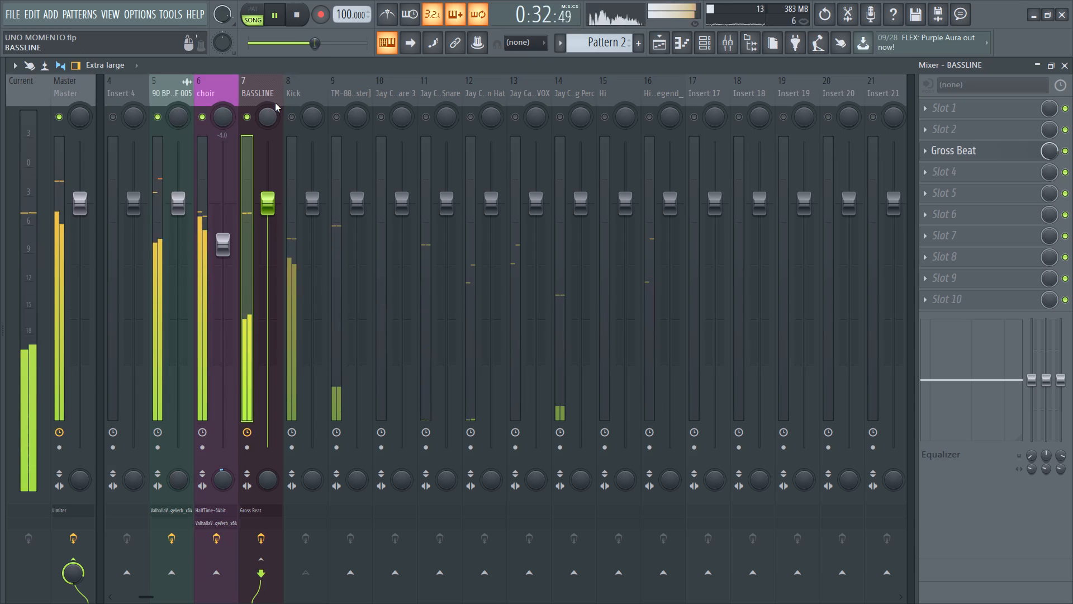
pyautogui.rightClick(243, 113)
pyautogui.rightClick(243, 113)
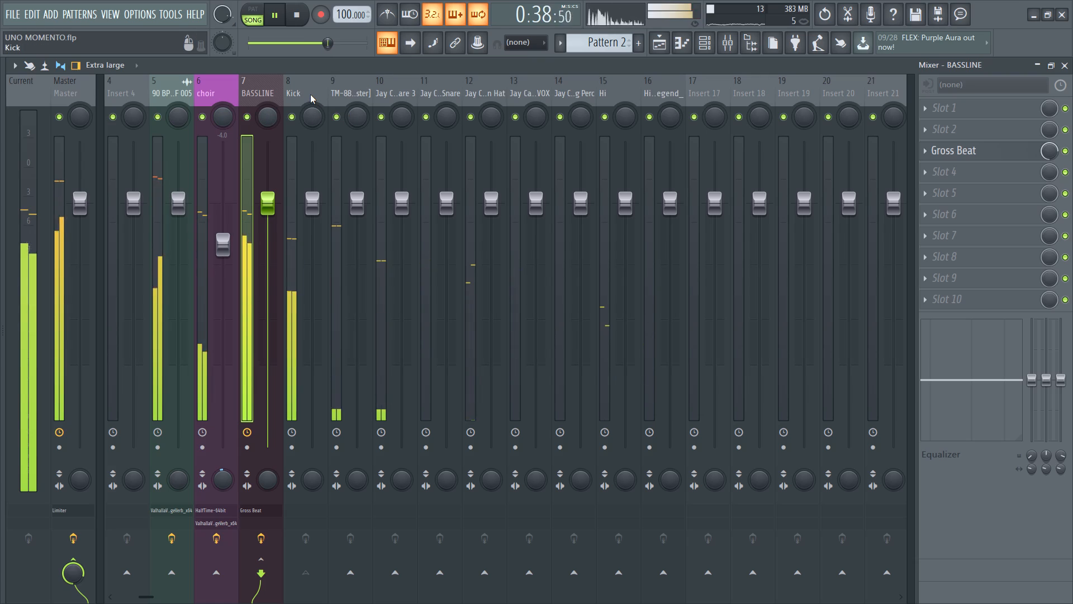
# Raise the Kick mixer track's volume to about 0.5 dB.
pyautogui.click(310, 95)
pyautogui.moveTo(311, 195); pyautogui.dragTo(313, 187)
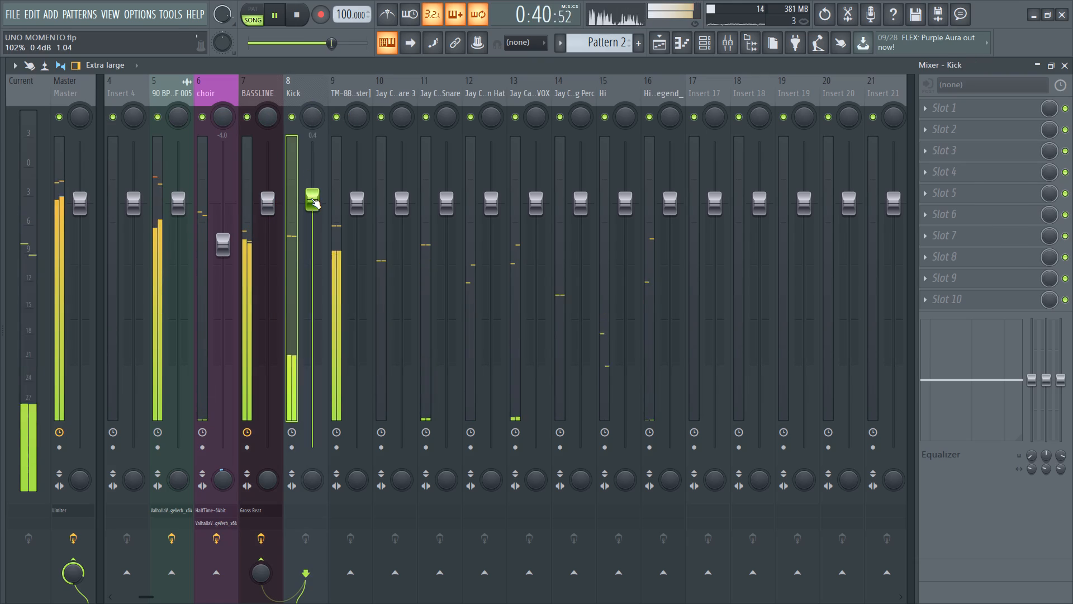
pyautogui.click(311, 198)
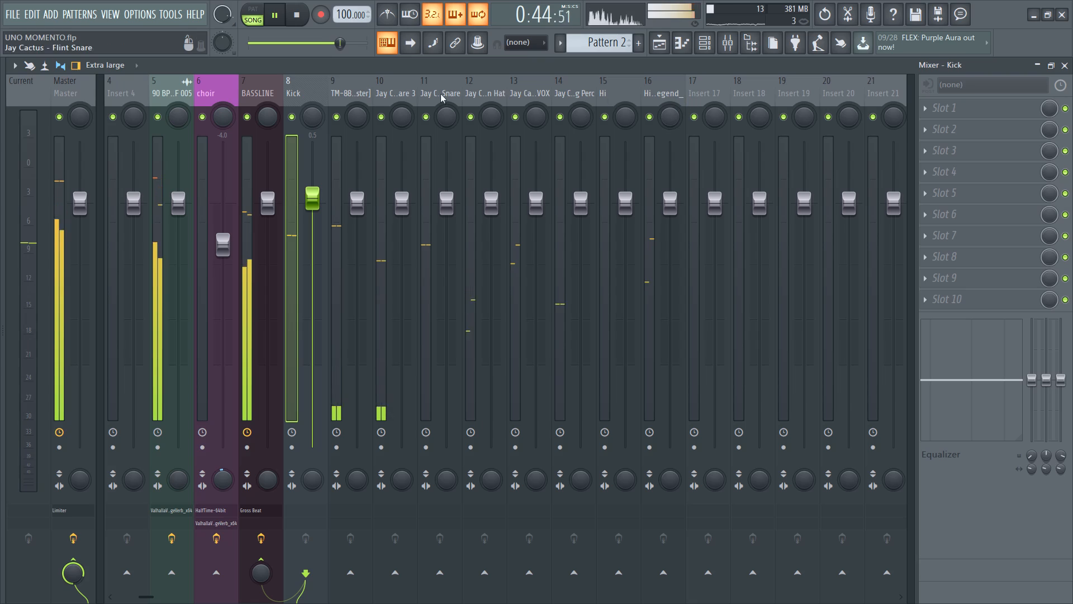
# Route the drum tracks from Kick through insert 16 to Insert 17 and set Insert 17's volume to about -7.0 dB.
pyautogui.keyDown('ctrl'); pyautogui.moveTo(294, 93); pyautogui.dragTo(462, 93); pyautogui.keyUp('ctrl')
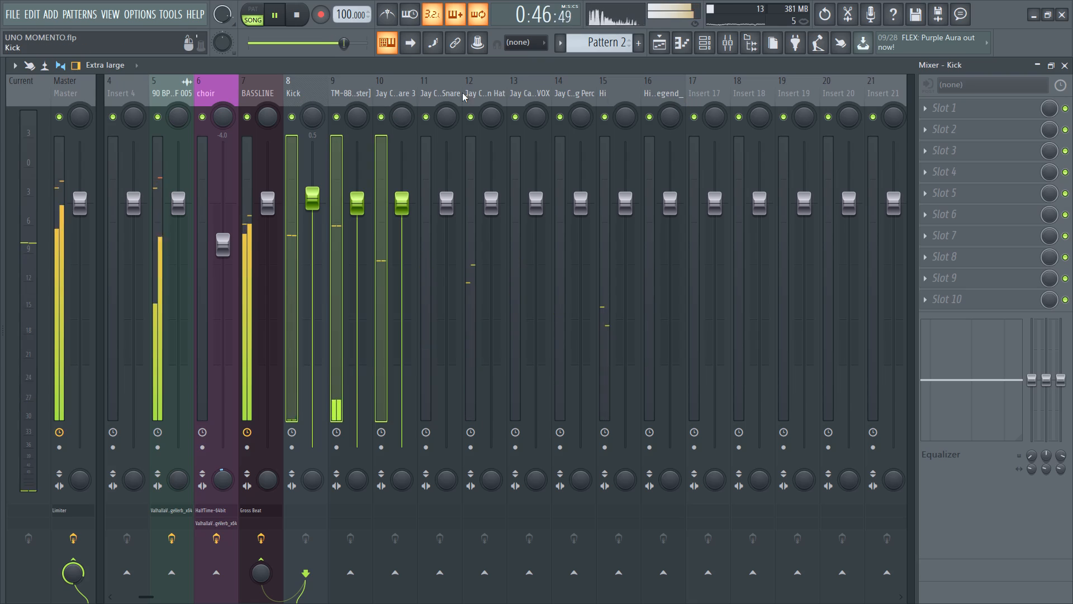
pyautogui.keyDown('ctrl'); pyautogui.moveTo(462, 93); pyautogui.dragTo(674, 95); pyautogui.keyUp('ctrl')
pyautogui.rightClick(713, 571)
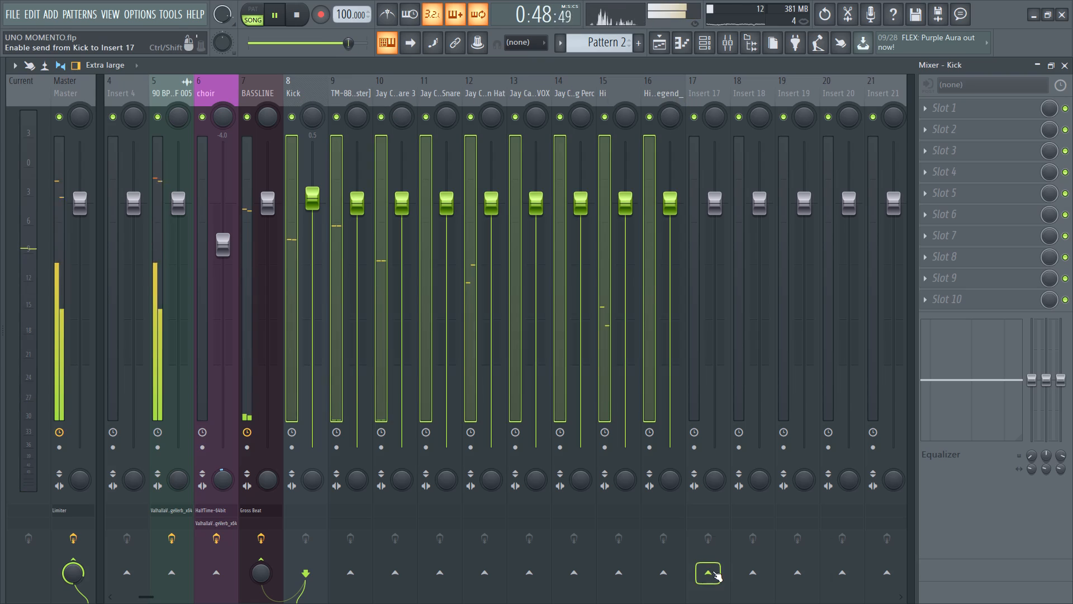
pyautogui.click(758, 539)
pyautogui.moveTo(711, 200); pyautogui.dragTo(722, 287)
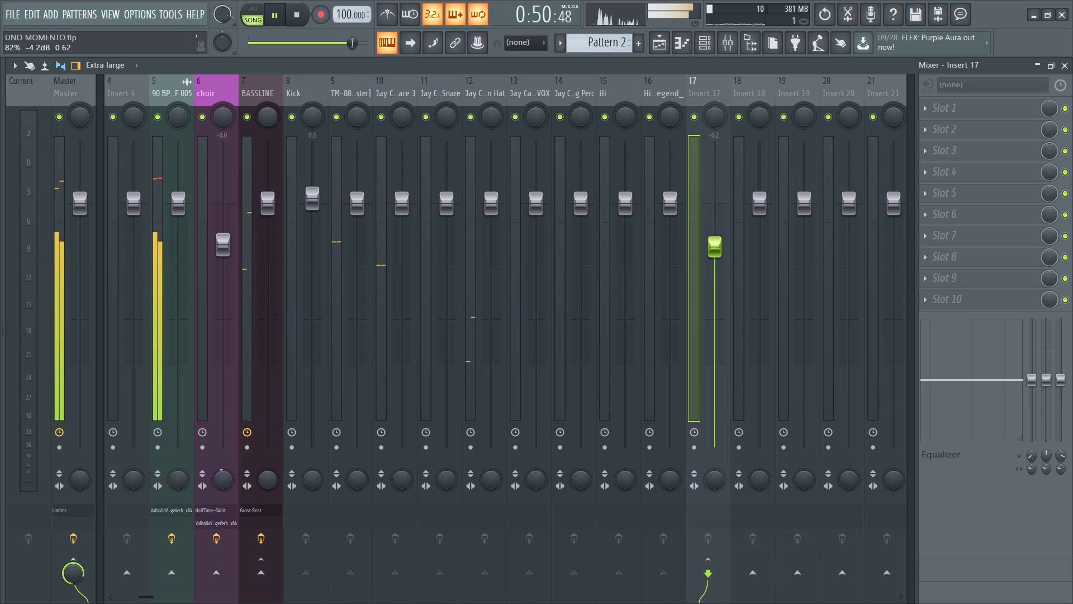
pyautogui.moveTo(722, 287); pyautogui.dragTo(733, 343)
# Rename Insert 17 as drum bus and give it a random tan-yellow colour.
pyautogui.click(706, 88)
pyautogui.rightClick(706, 88)
pyautogui.click(747, 91)
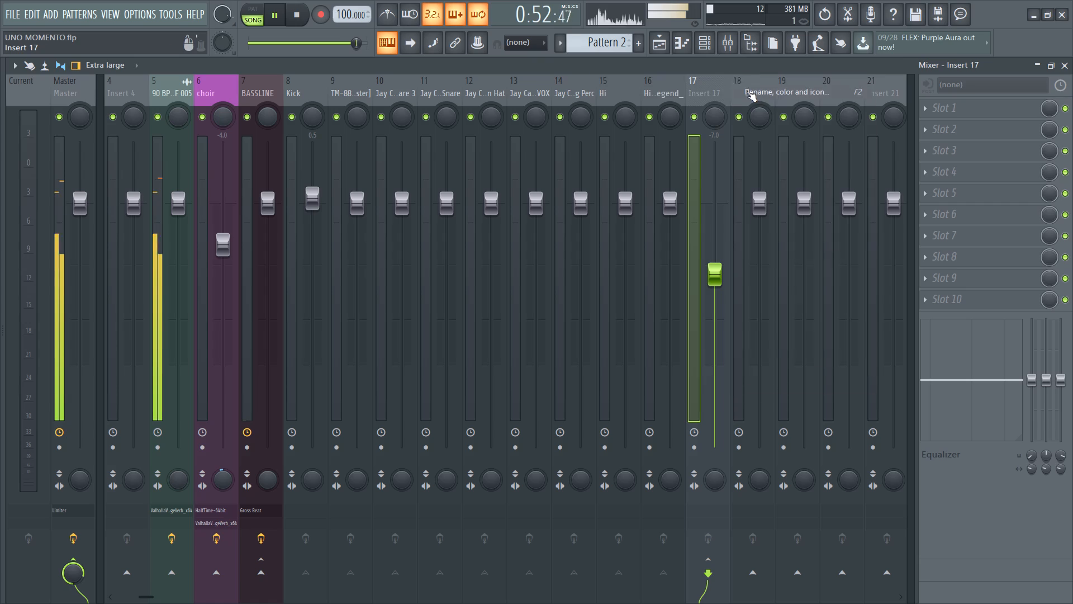
pyautogui.write('drum bus')
pyautogui.rightClick(739, 88)
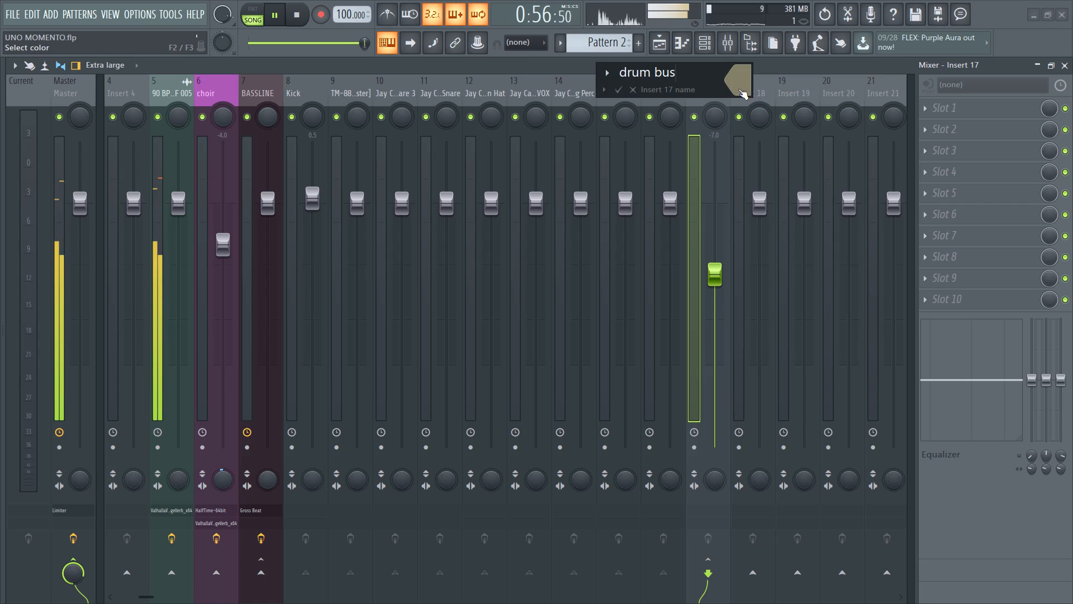
pyautogui.press('Return')
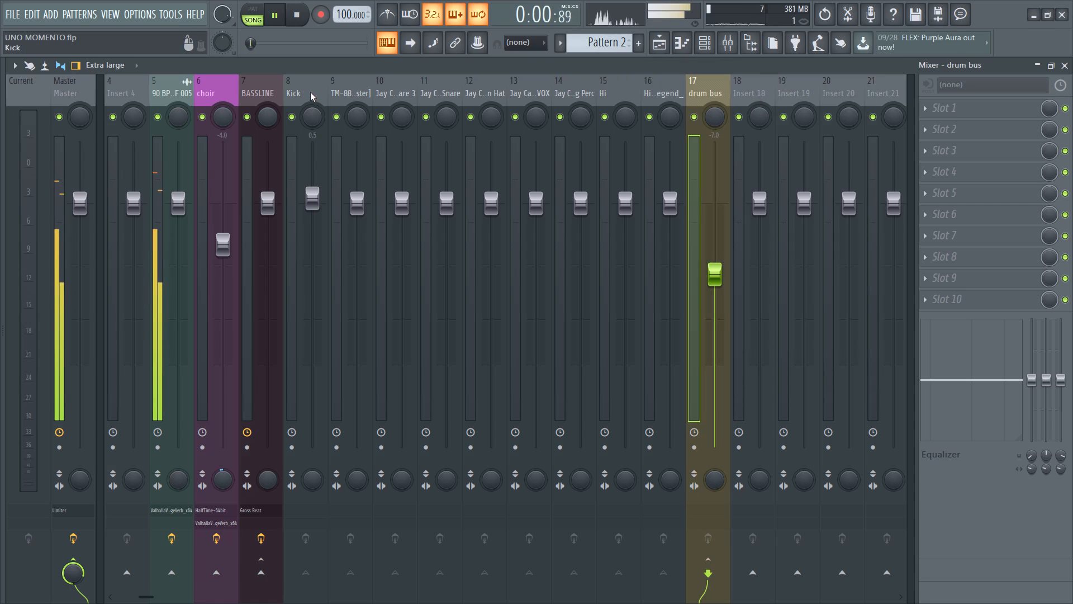
# Create one mixer group from the Kick track on insert 8 through the drum bus on insert 17.
pyautogui.keyDown('ctrl'); pyautogui.moveTo(310, 92); pyautogui.dragTo(668, 89); pyautogui.keyUp('ctrl')
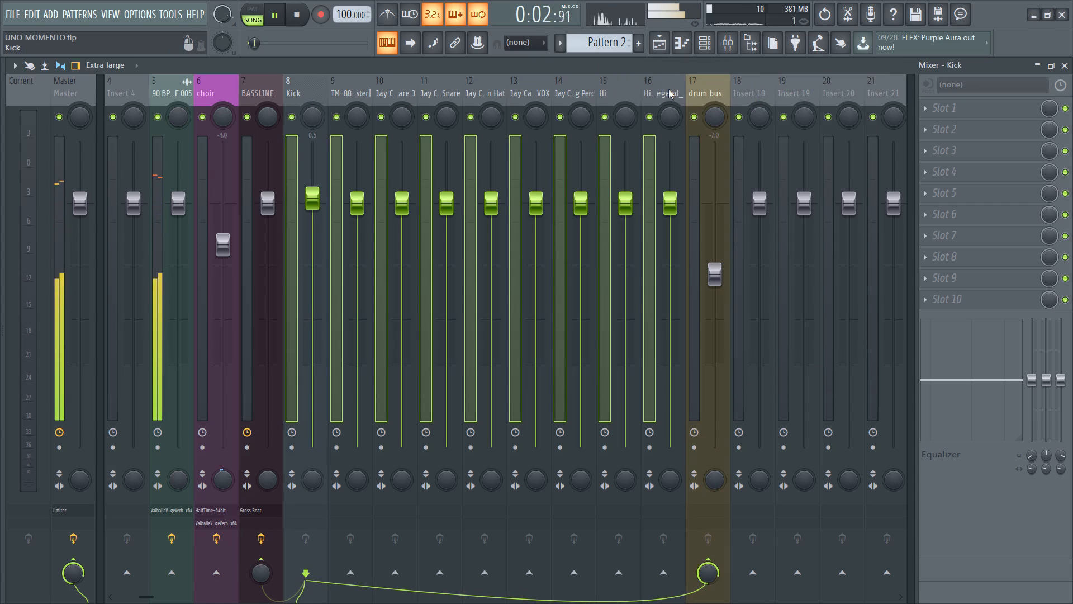
pyautogui.keyDown('ctrl'); pyautogui.moveTo(668, 89); pyautogui.dragTo(695, 83); pyautogui.keyUp('ctrl')
pyautogui.keyDown('ctrl'); pyautogui.rightClick(698, 87); pyautogui.keyUp('ctrl')
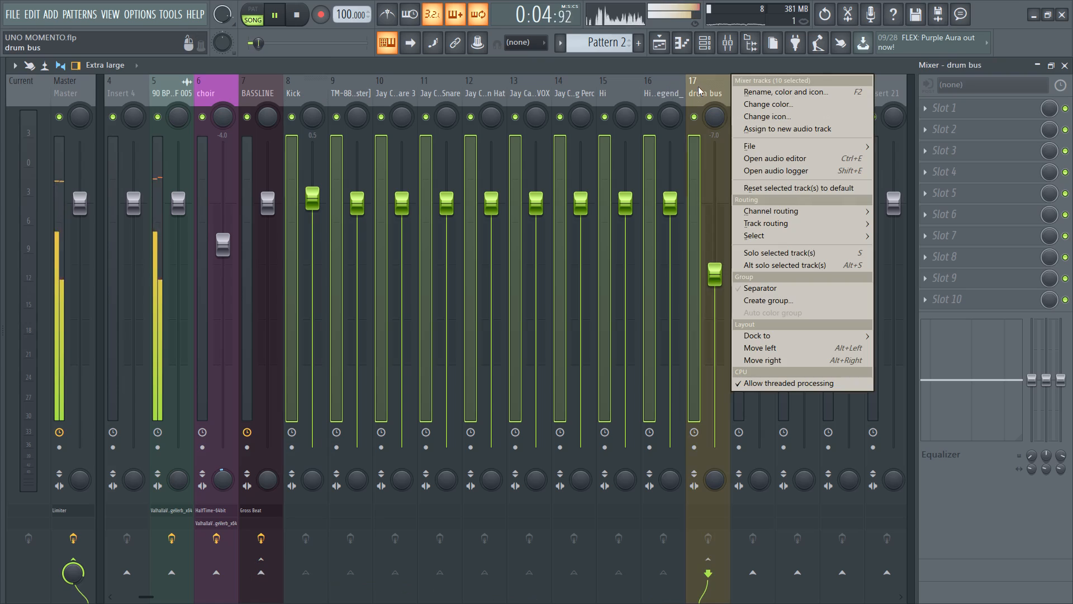
pyautogui.click(783, 295)
pyautogui.press('Return')
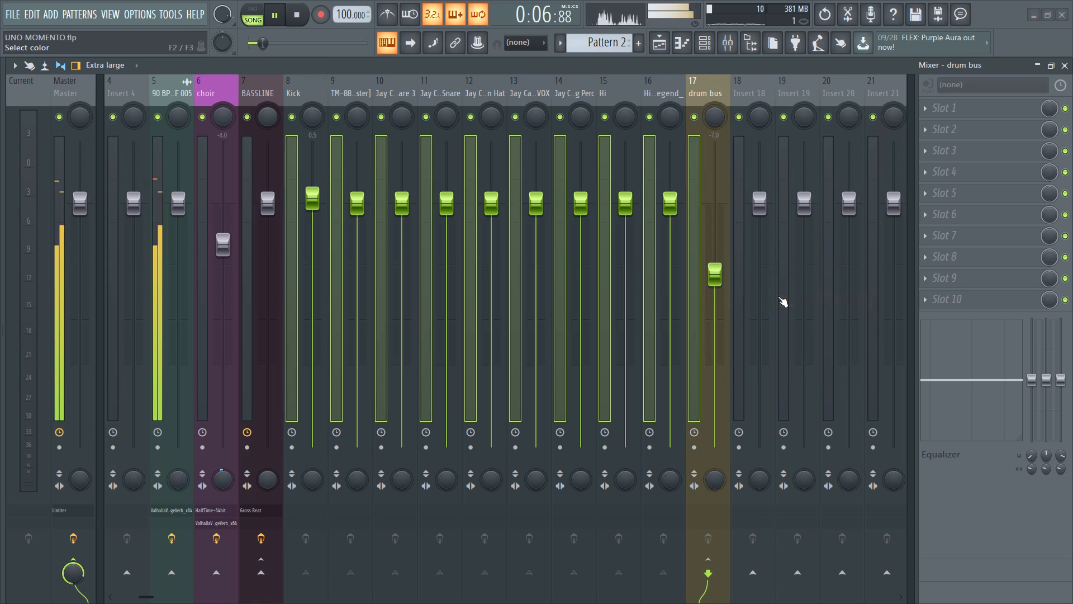
# Route the choir and 90 BPM F 005 tracks to Insert 4 and lower Insert 4's volume to about -12.6 dB.
pyautogui.scroll(2, 335, 91)
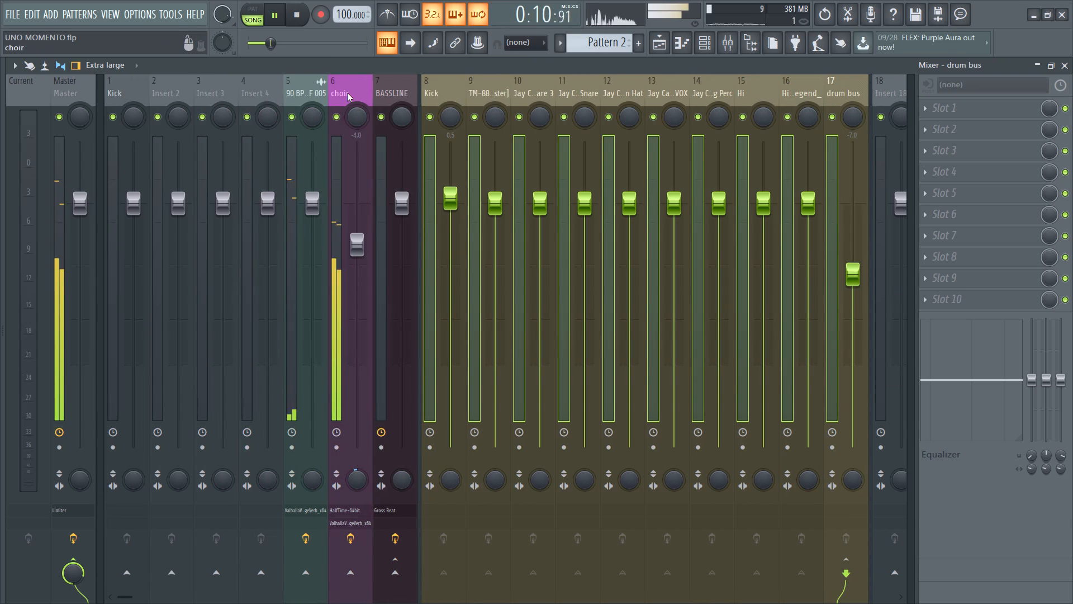
pyautogui.keyDown('ctrl'); pyautogui.moveTo(344, 92); pyautogui.dragTo(315, 93); pyautogui.keyUp('ctrl')
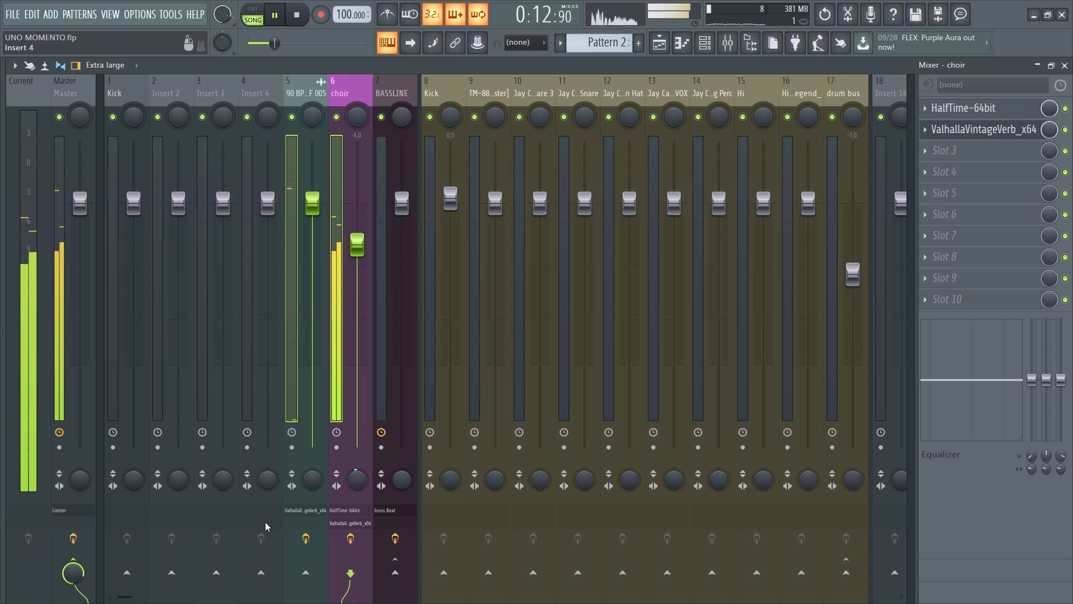
pyautogui.rightClick(263, 568)
pyautogui.click(295, 549)
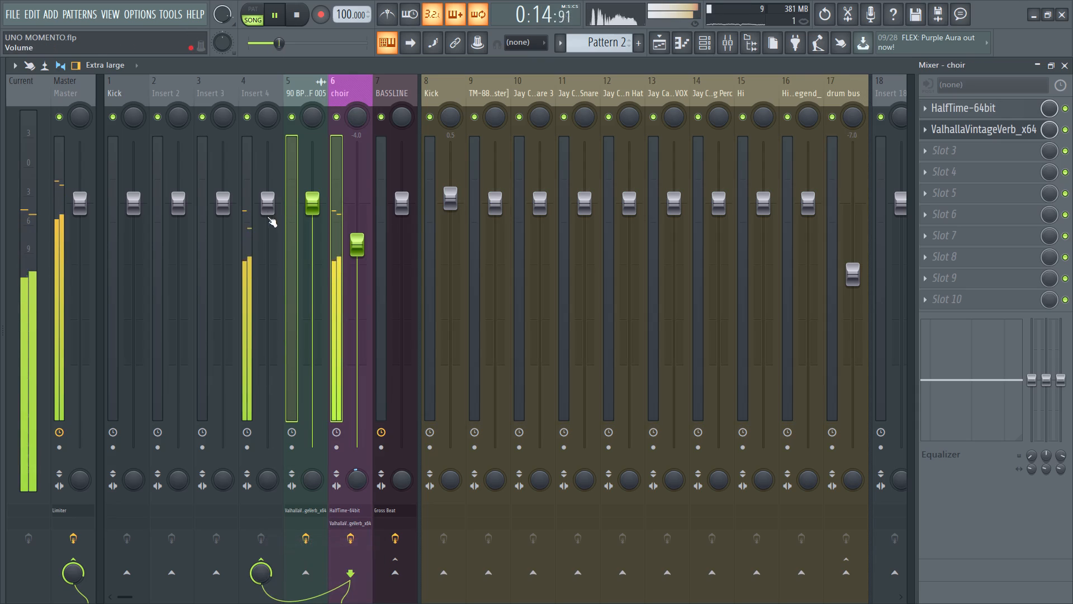
pyautogui.moveTo(268, 210); pyautogui.dragTo(282, 404)
pyautogui.moveTo(268, 300); pyautogui.dragTo(287, 348)
pyautogui.click(265, 326)
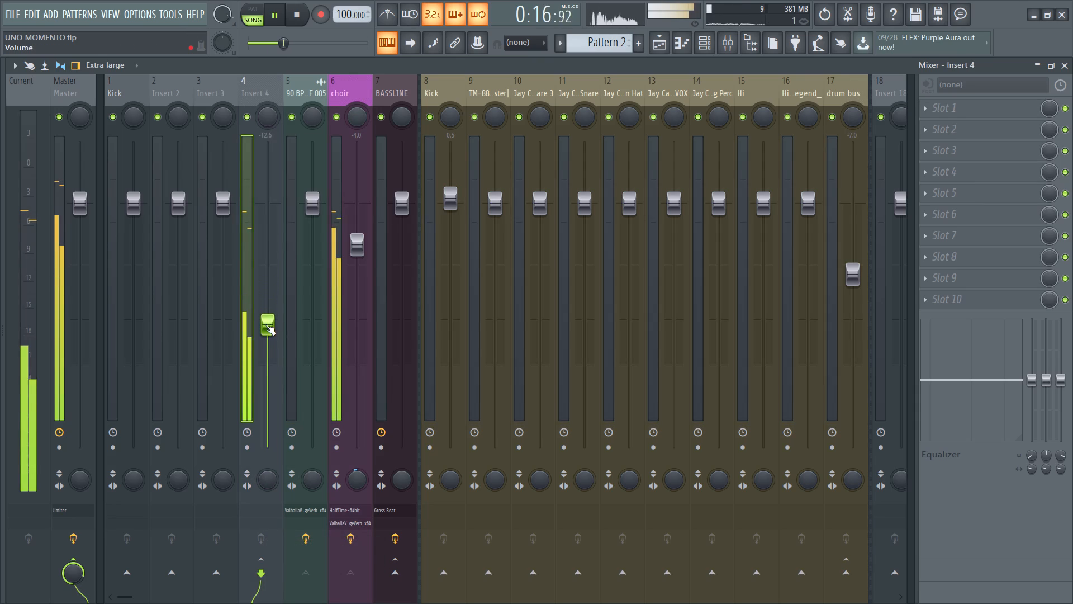
pyautogui.click(271, 317)
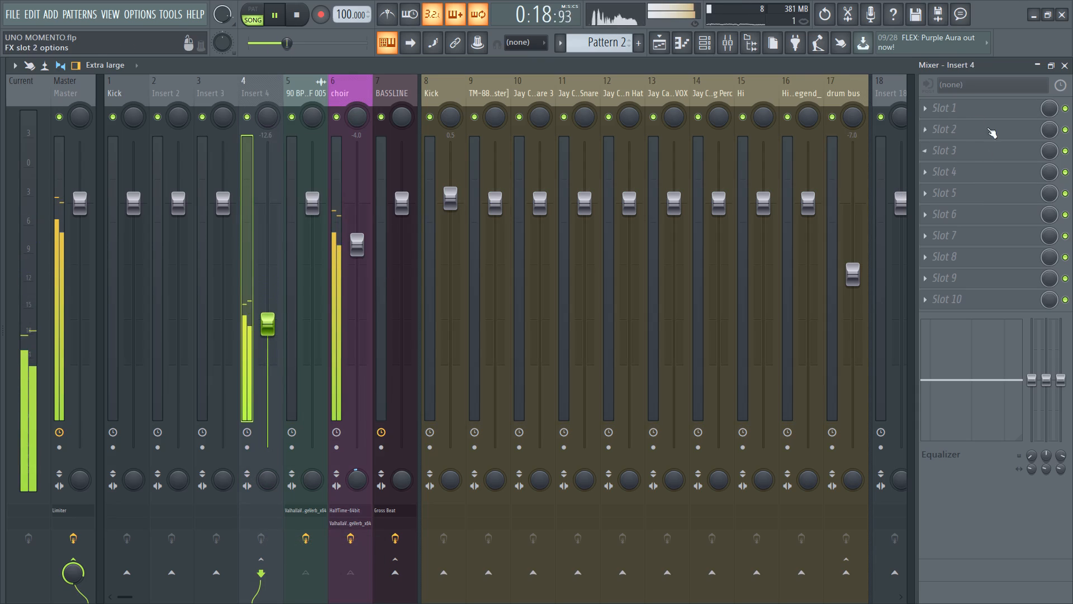
# Rename Insert 4 as melody bus and give it a random green colour.
pyautogui.rightClick(269, 95)
pyautogui.click(300, 96)
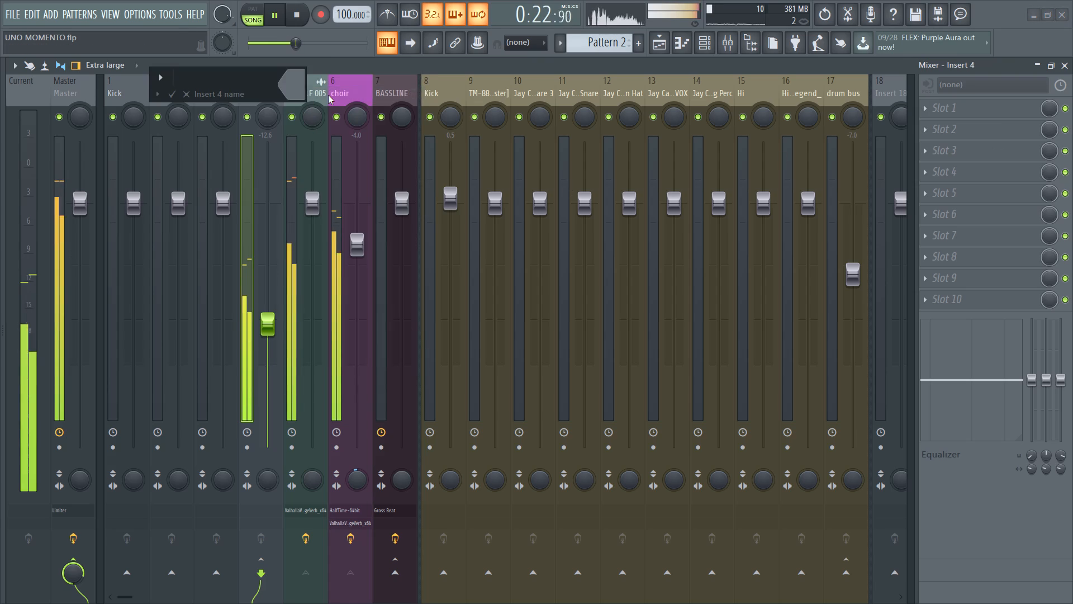
pyautogui.write('melody bus')
pyautogui.rightClick(291, 95)
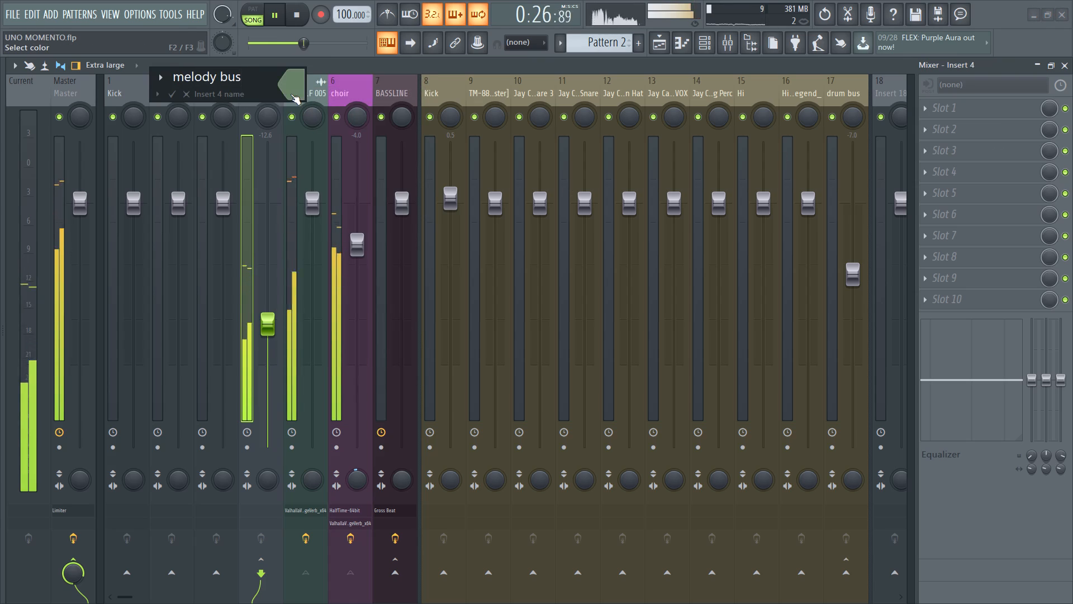
pyautogui.press('Return')
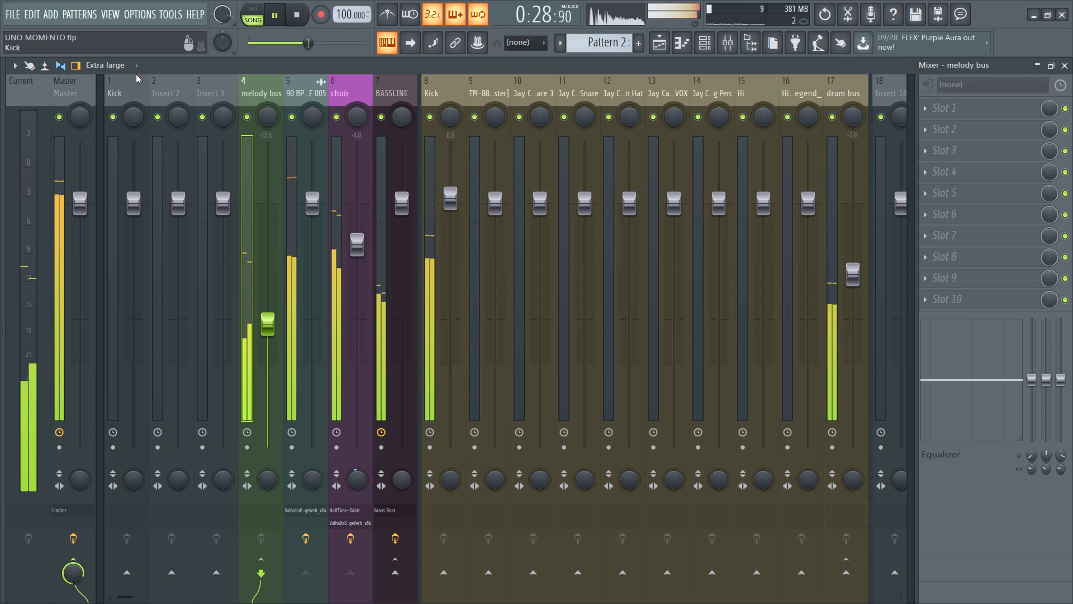
# Add Fruity Blood Overdrive to the BASSLINE track and place it after Gross Beat in the effect chain.
pyautogui.click(401, 93)
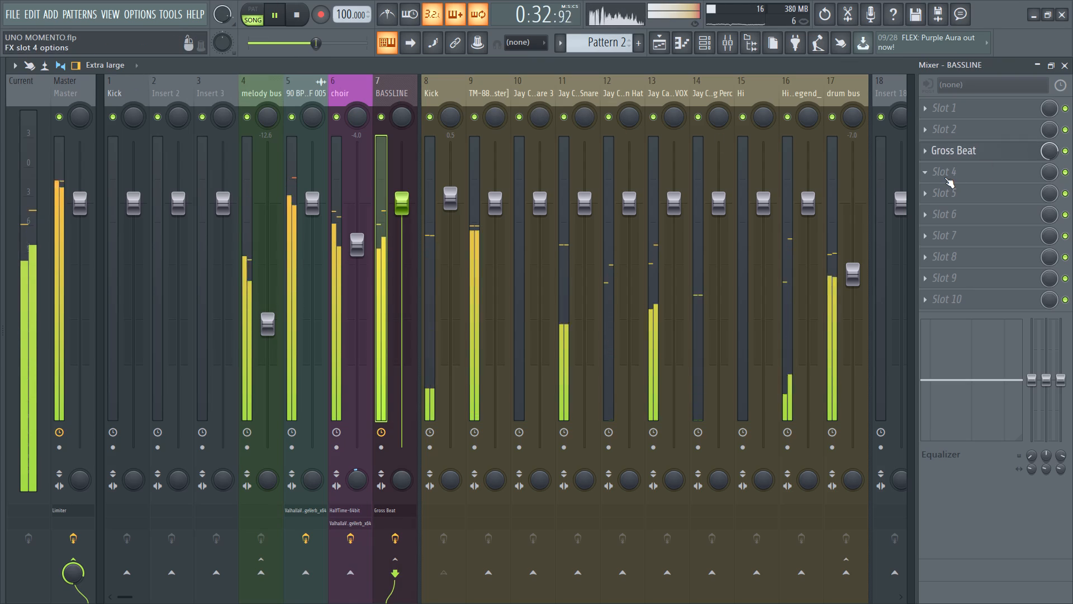
pyautogui.click(946, 130)
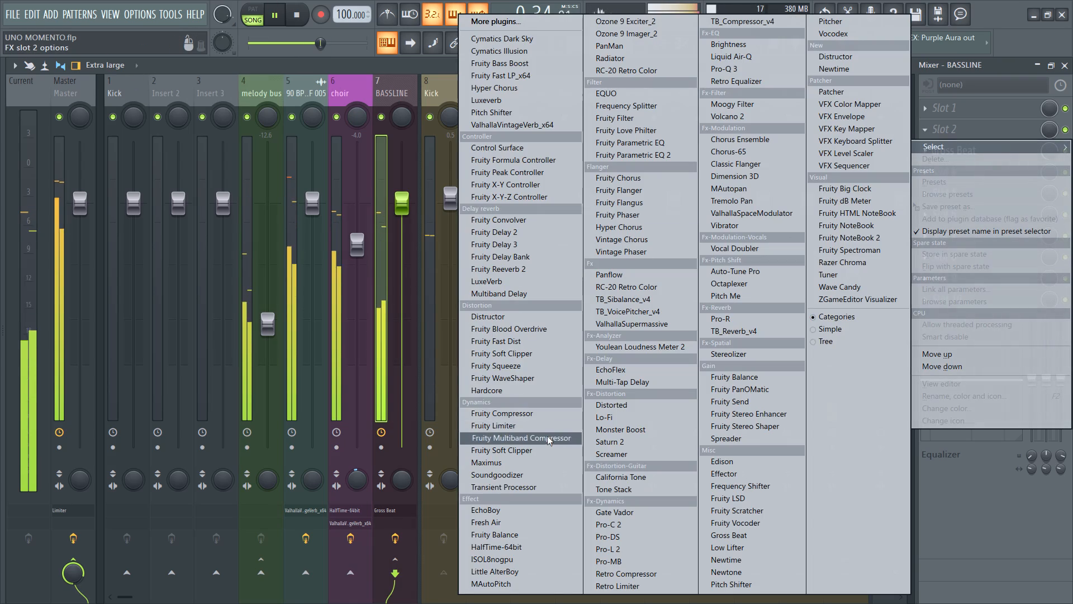
pyautogui.click(539, 329)
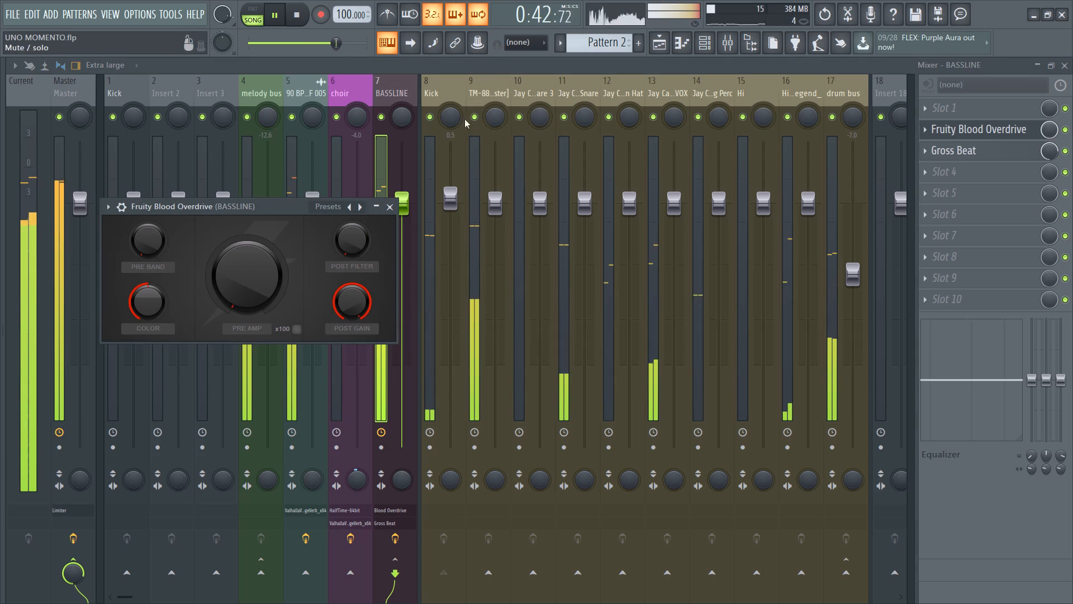
pyautogui.click(405, 98)
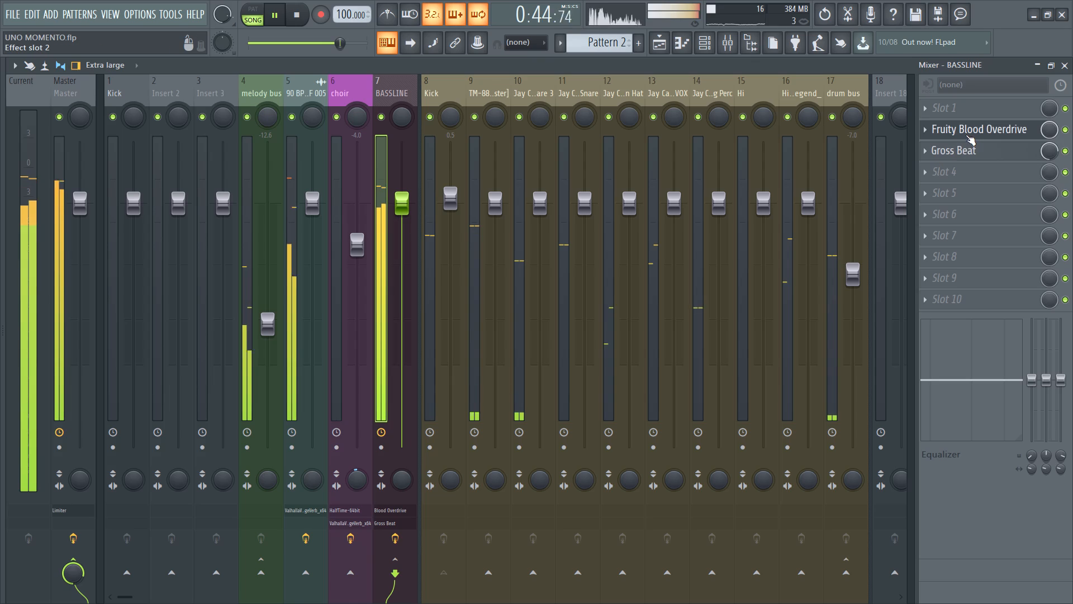
pyautogui.scroll(-1, 966, 135)
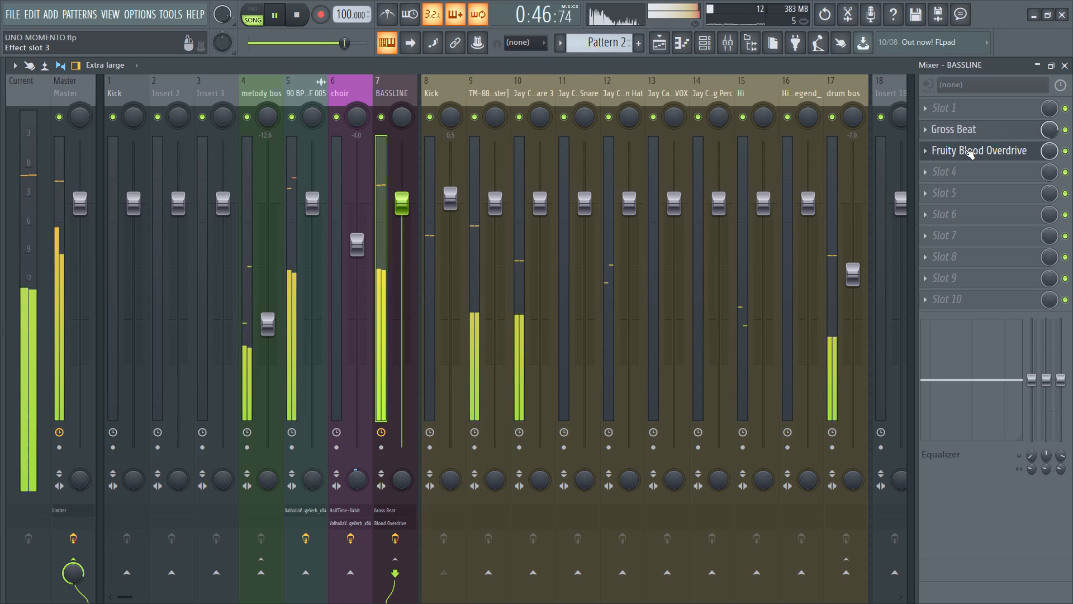
# Replay the arrangement and adjust Gross Beat's mix level on the BASSLINE track with the overdrive active.
pyautogui.press('space')
pyautogui.press('space')
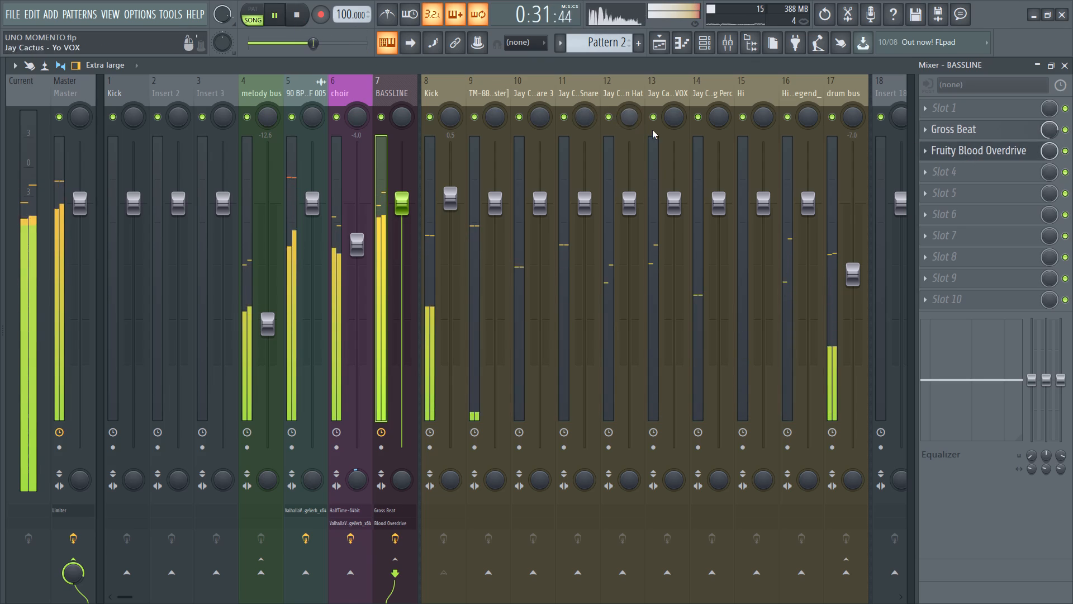
pyautogui.click(1043, 128)
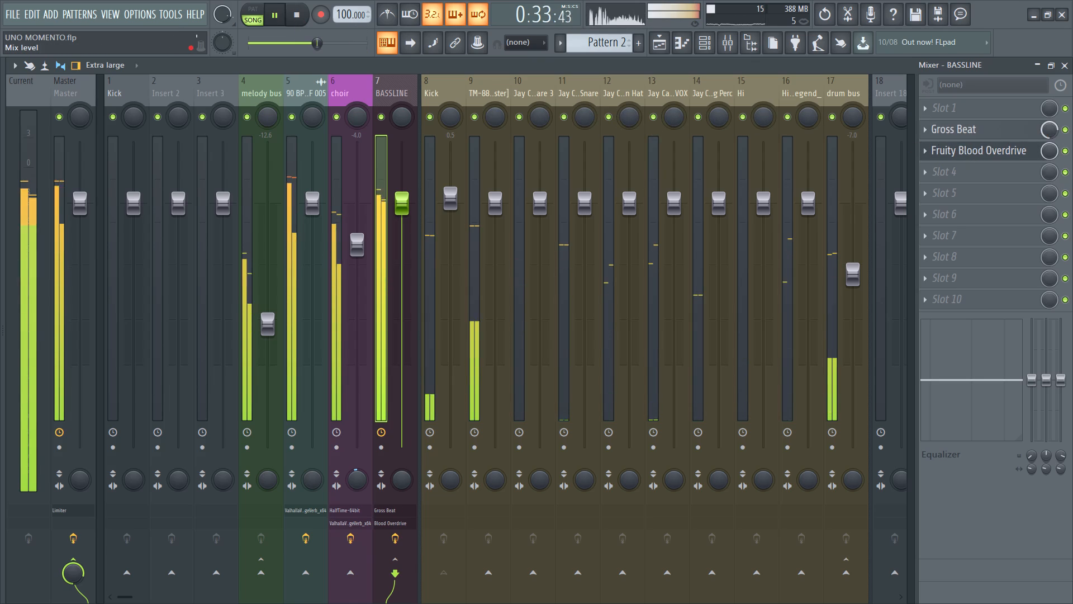
pyautogui.click(1043, 128)
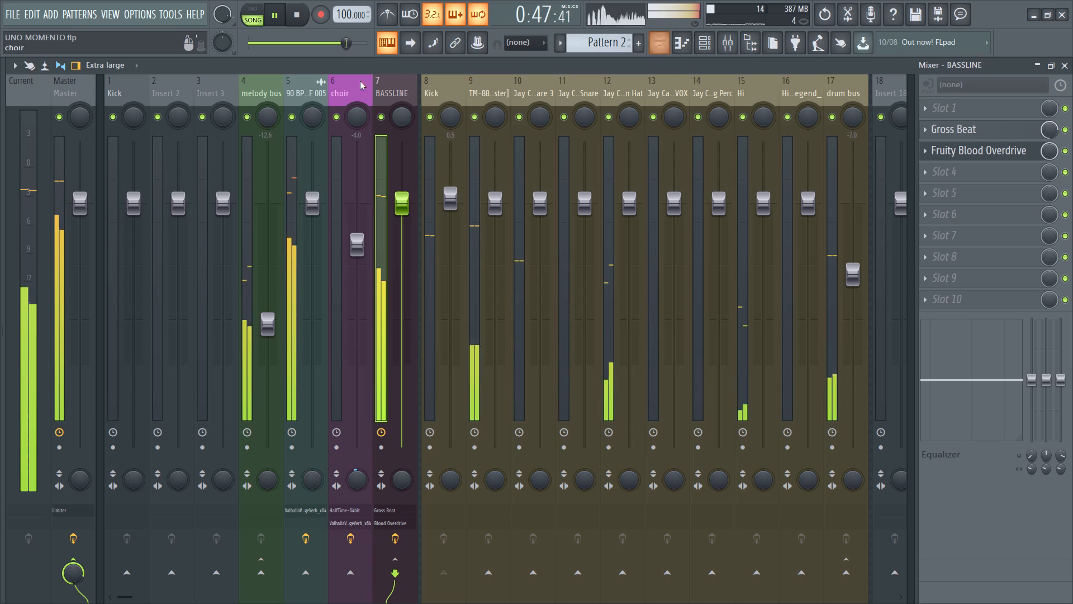
# Group the melody bus, 90 BPM F 005 and choir mixer tracks under the name melody bus.
pyautogui.click(396, 86)
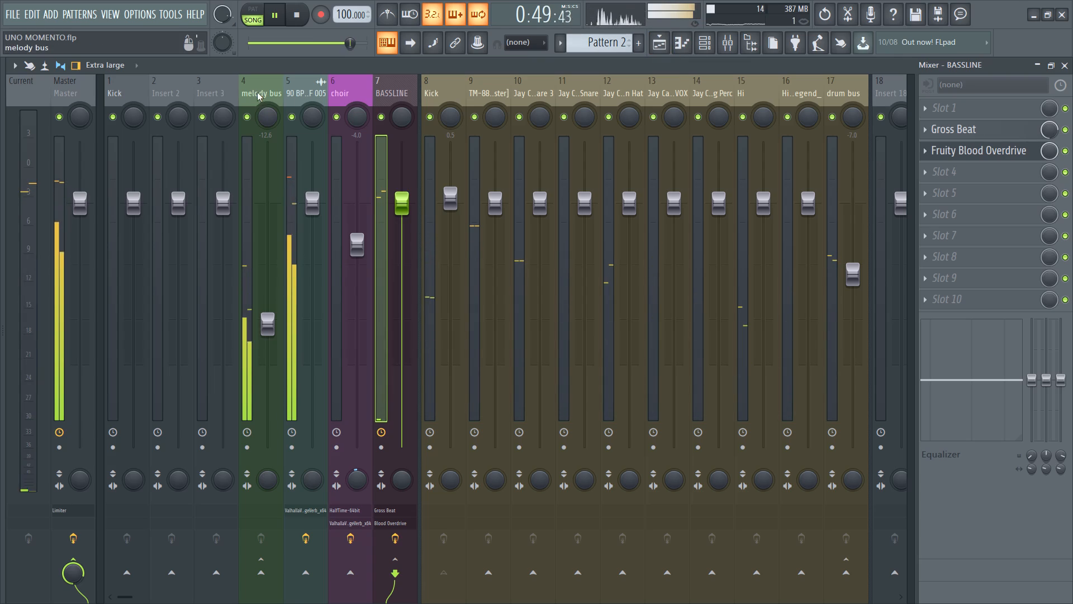
pyautogui.keyDown('ctrl'); pyautogui.moveTo(344, 89); pyautogui.dragTo(273, 97); pyautogui.keyUp('ctrl')
pyautogui.keyDown('ctrl'); pyautogui.rightClick(273, 97); pyautogui.keyUp('ctrl')
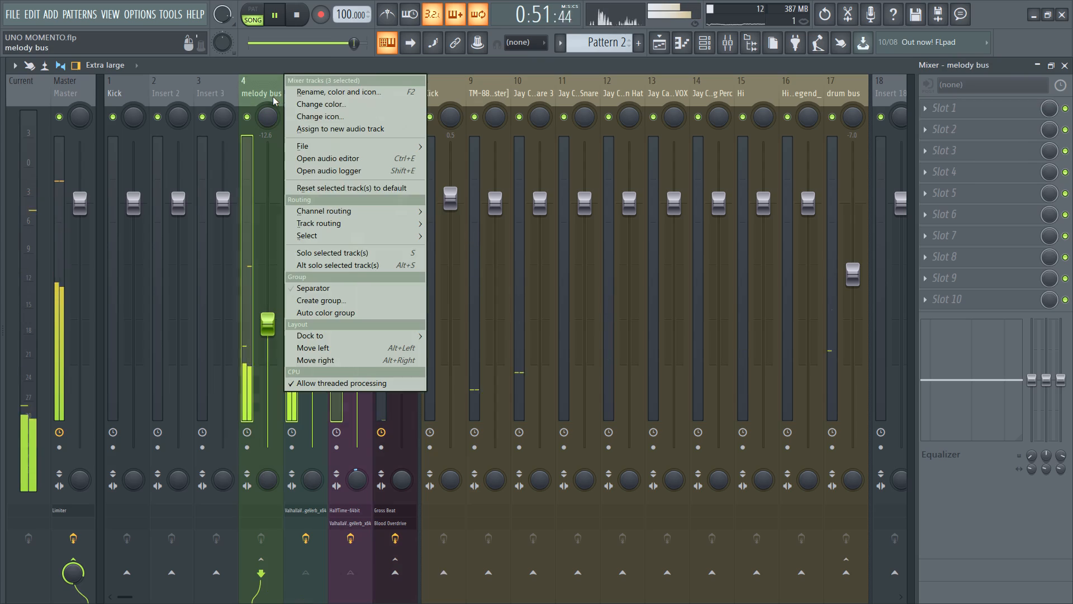
pyautogui.click(333, 299)
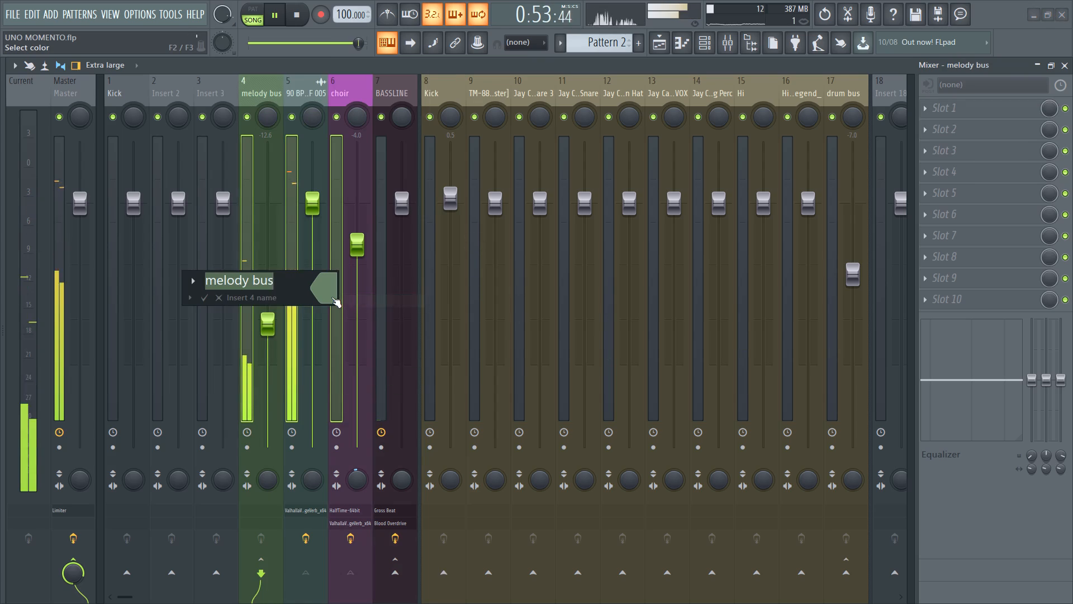
pyautogui.press('Return')
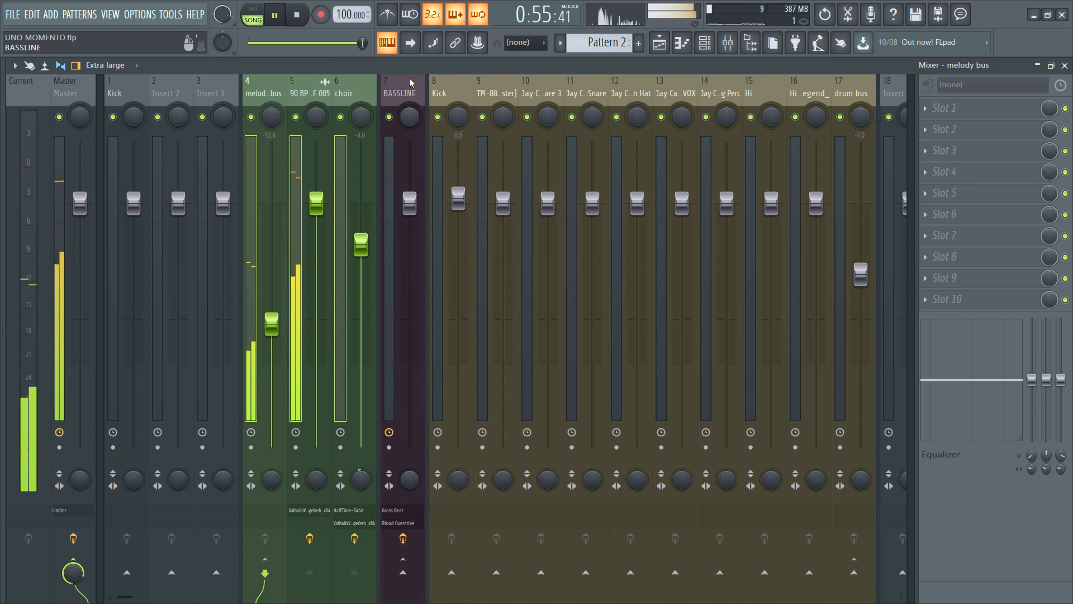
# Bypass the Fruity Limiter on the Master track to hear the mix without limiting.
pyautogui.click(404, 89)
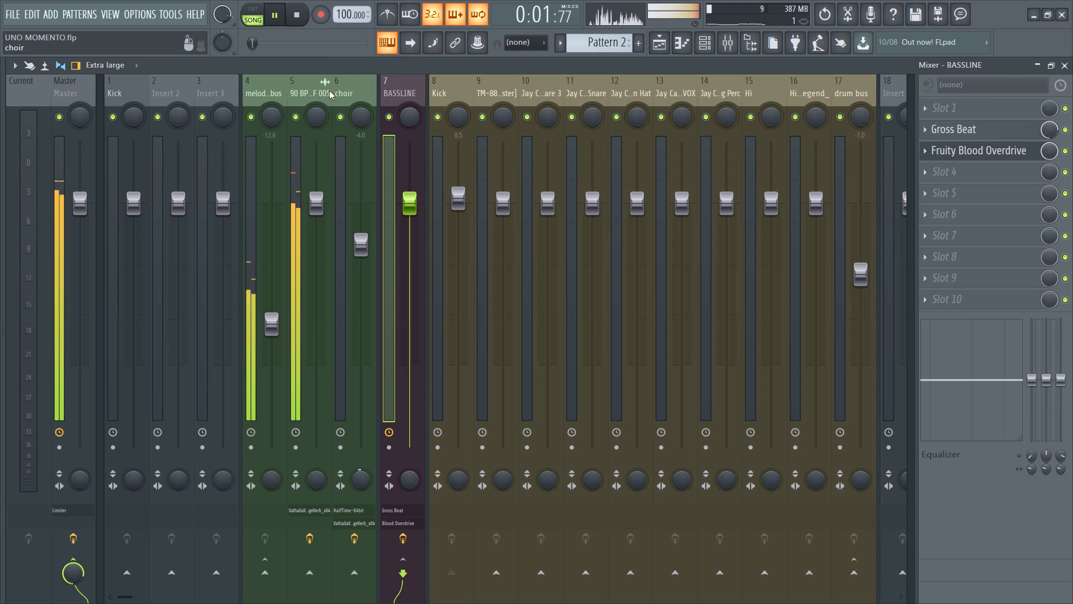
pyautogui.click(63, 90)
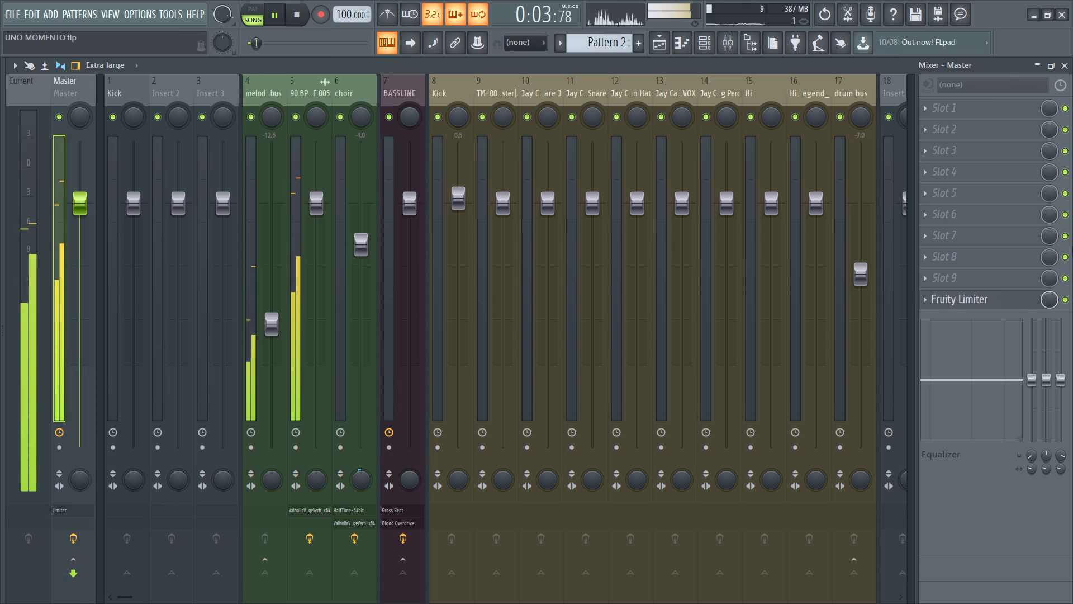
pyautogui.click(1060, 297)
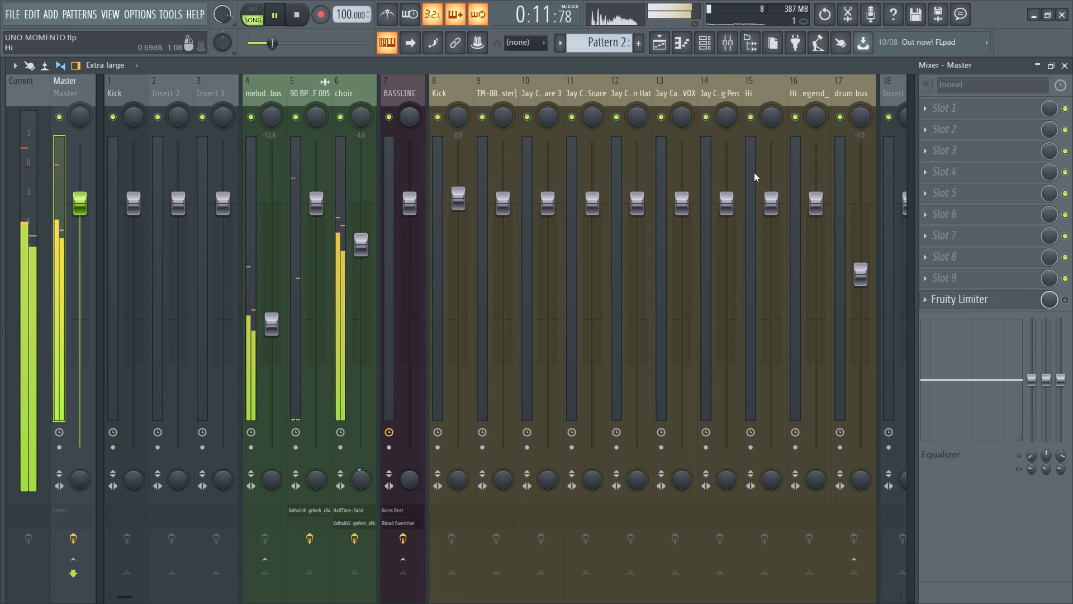
# Add Fruity Parametric EQ 2 to effect slot 2 of the melody bus, accepting the version warning.
pyautogui.click(277, 99)
pyautogui.click(961, 128)
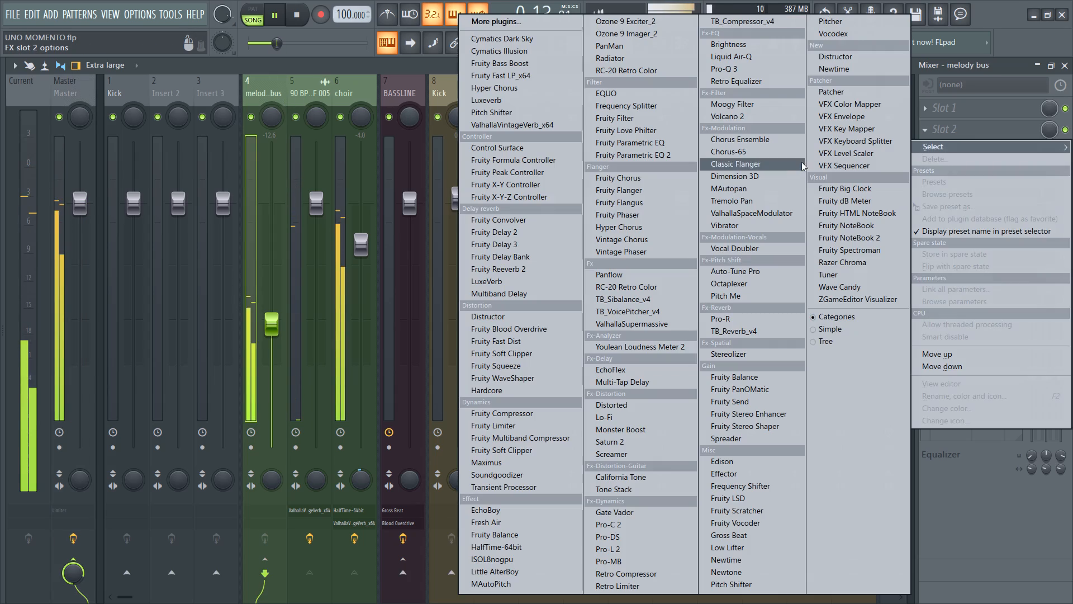
pyautogui.click(682, 153)
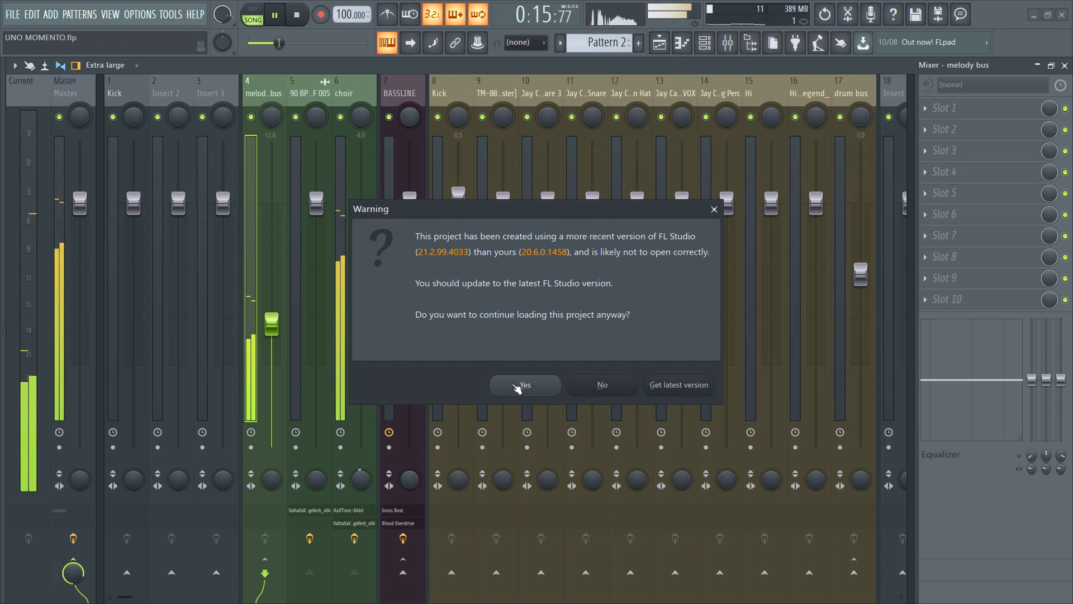
pyautogui.click(512, 384)
pyautogui.click(702, 359)
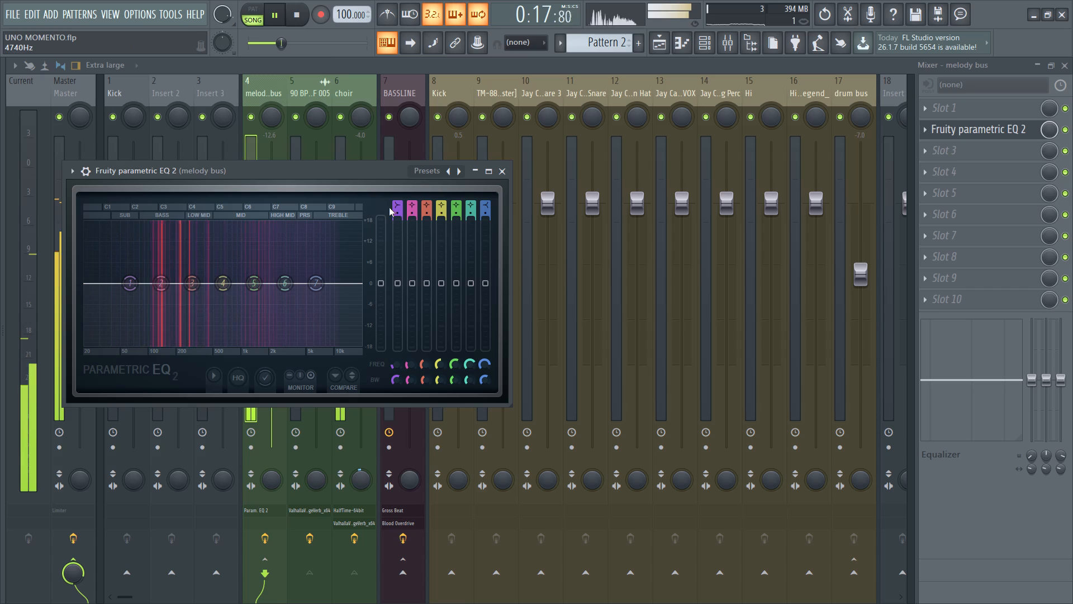
# Turn band 1 of the melody bus EQ into a low cut at about 29 Hz and close the EQ.
pyautogui.moveTo(400, 213); pyautogui.dragTo(378, 365)
pyautogui.moveTo(131, 287); pyautogui.dragTo(85, 26)
pyautogui.click(116, 342)
pyautogui.moveTo(117, 345); pyautogui.dragTo(38, 361)
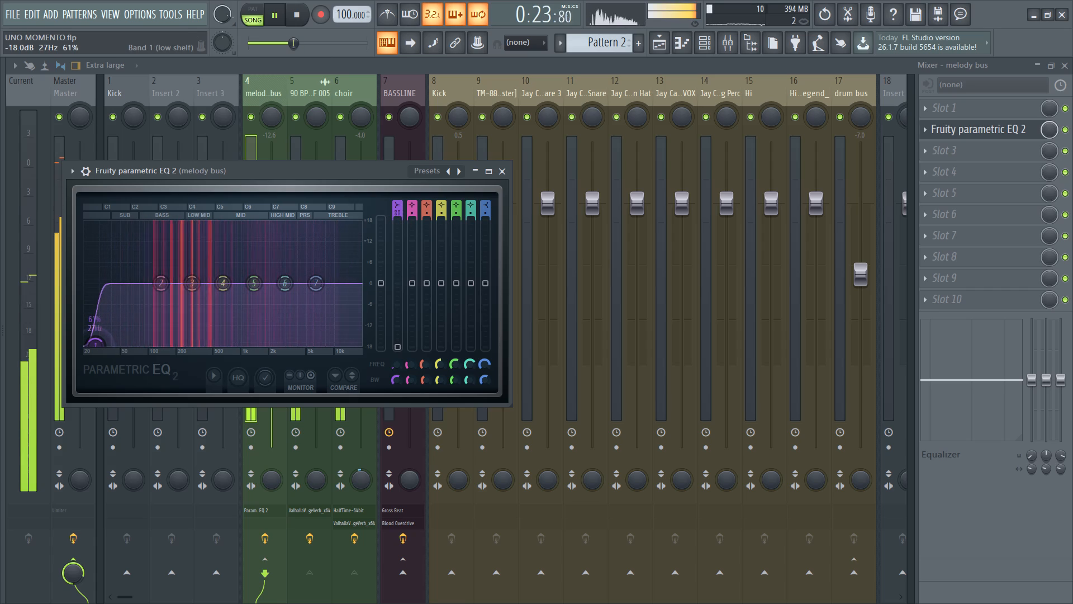
pyautogui.moveTo(38, 361); pyautogui.dragTo(46, 361)
pyautogui.click(97, 346)
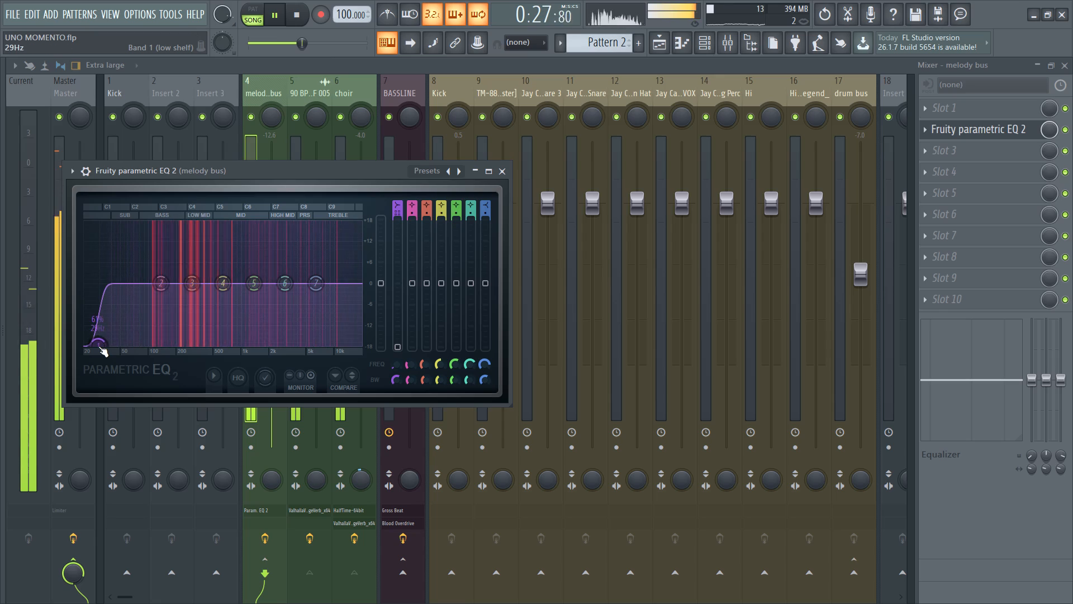
pyautogui.click(98, 346)
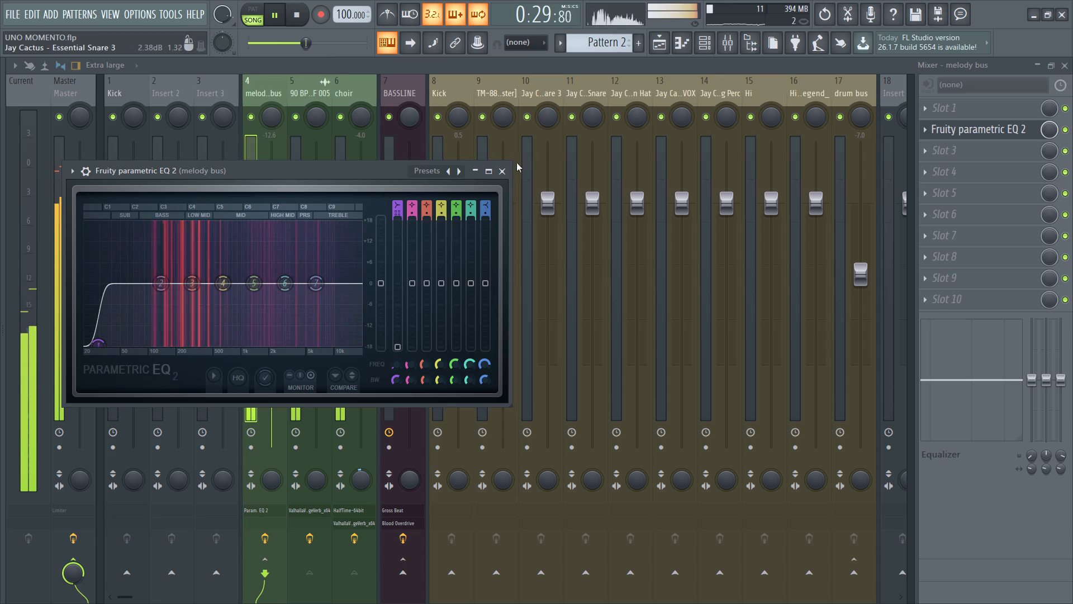
pyautogui.click(505, 167)
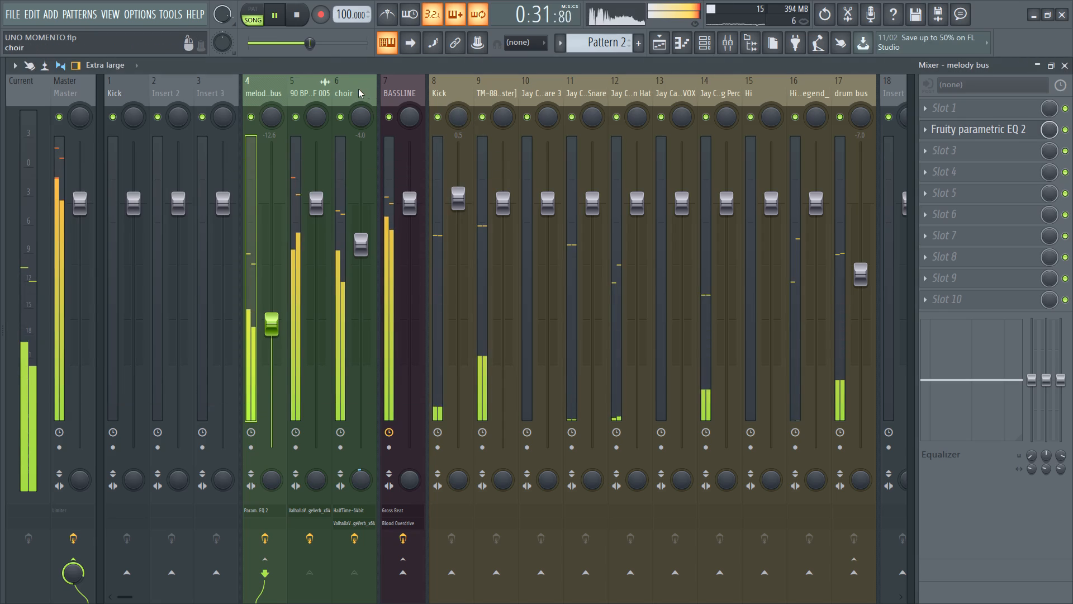
# Return to the playlist arrangement and save the project.
pyautogui.click(393, 87)
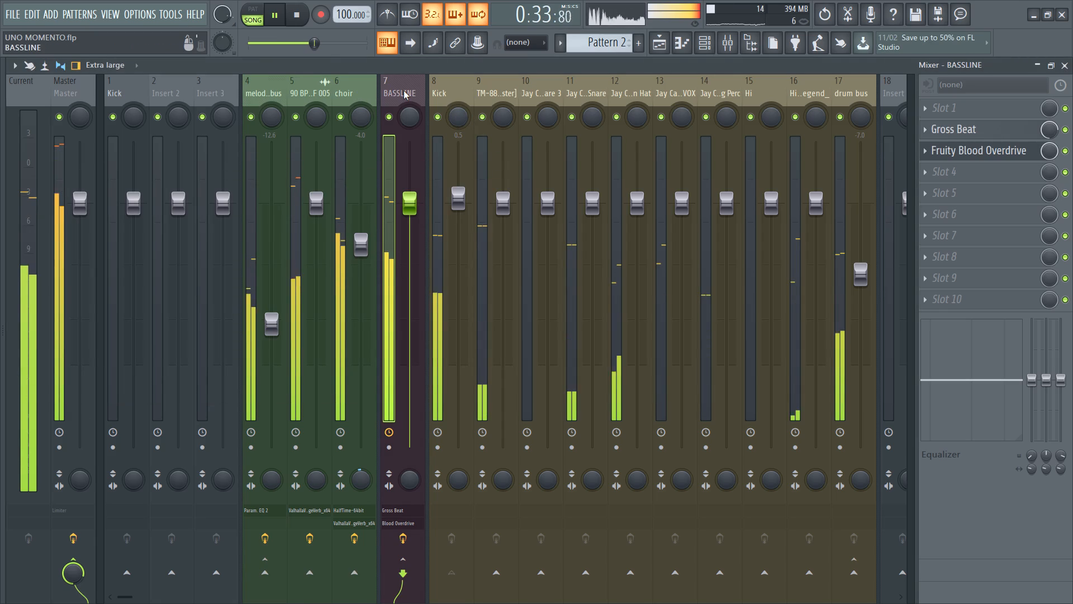
pyautogui.click(663, 46)
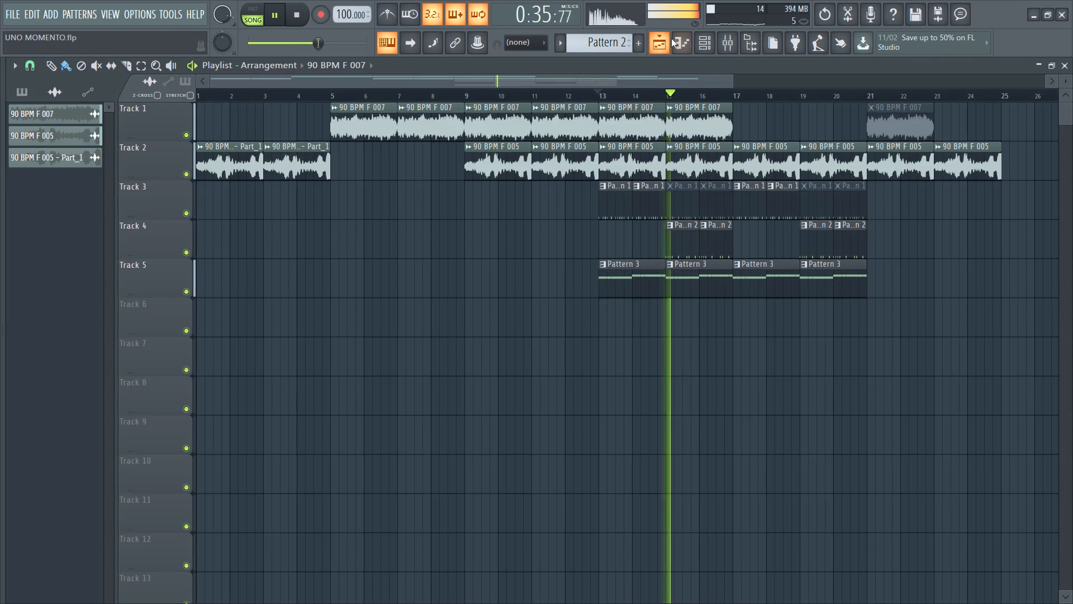
pyautogui.hotkey('ctrl', 's')
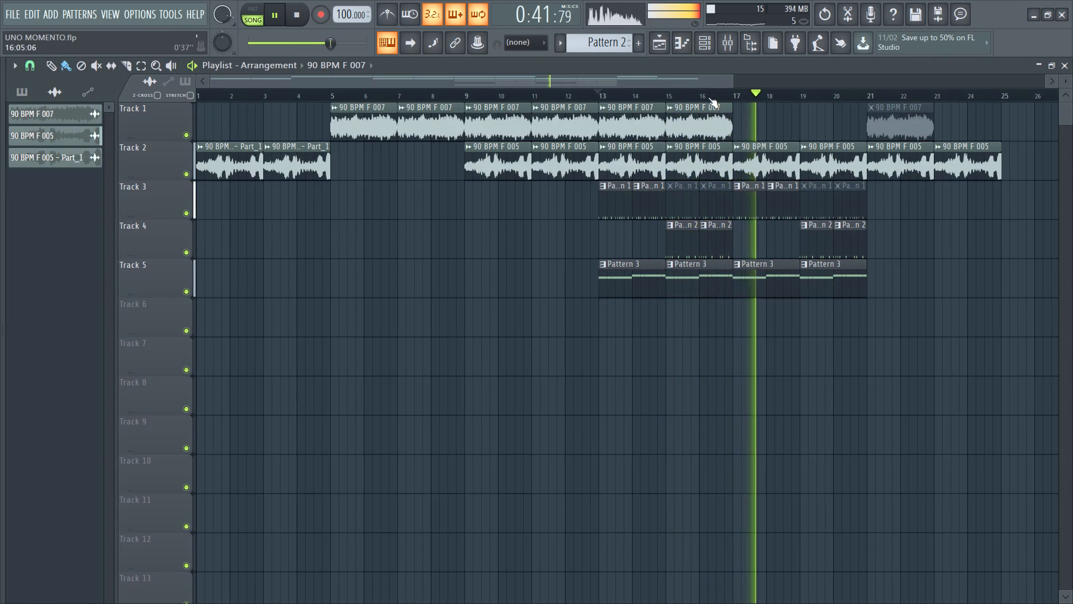
# Re-enable the Fruity Limiter on the Master track and open it fully in view to watch the limiting.
pyautogui.click(726, 44)
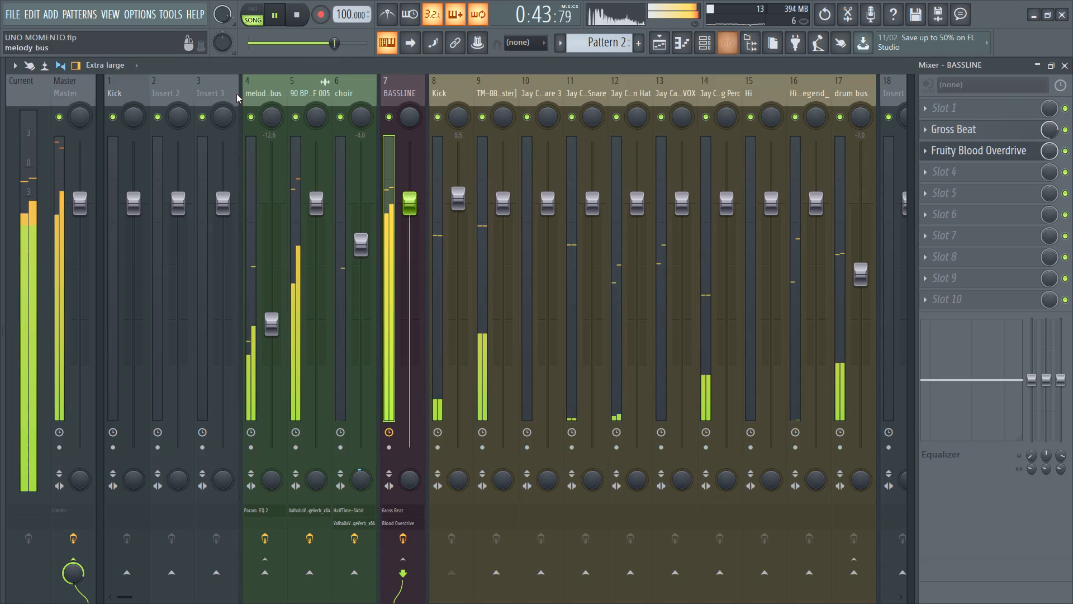
pyautogui.click(70, 102)
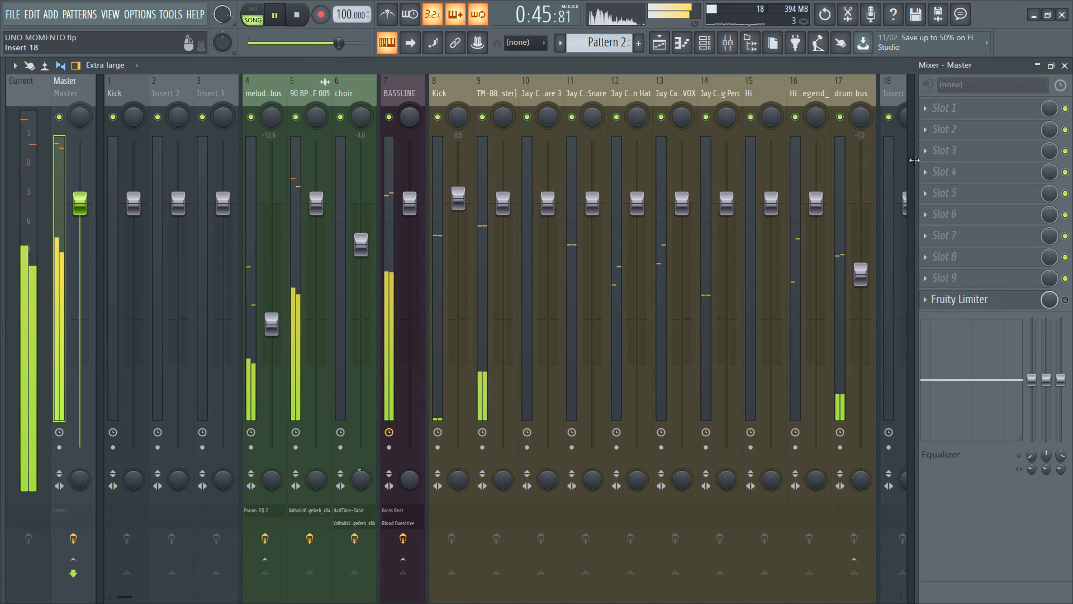
pyautogui.click(1057, 301)
pyautogui.click(1061, 301)
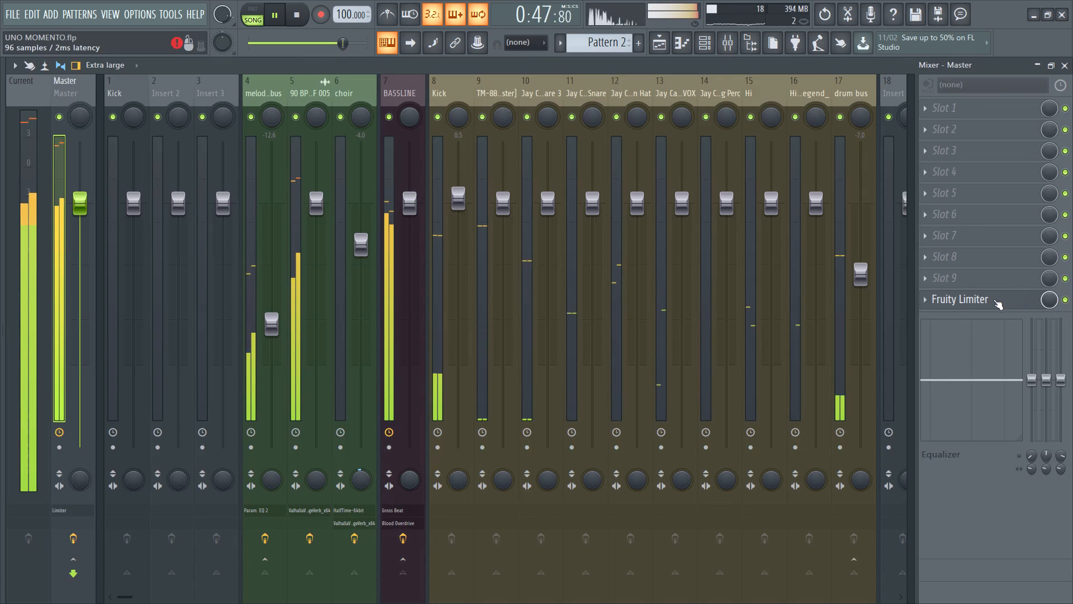
pyautogui.click(973, 301)
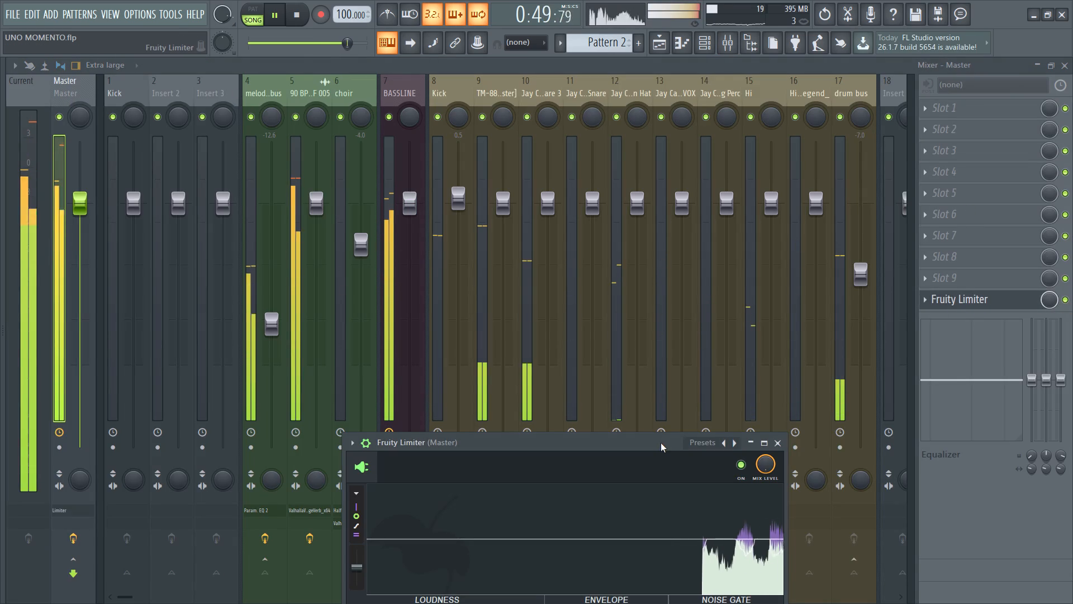
pyautogui.moveTo(655, 448); pyautogui.dragTo(658, 333)
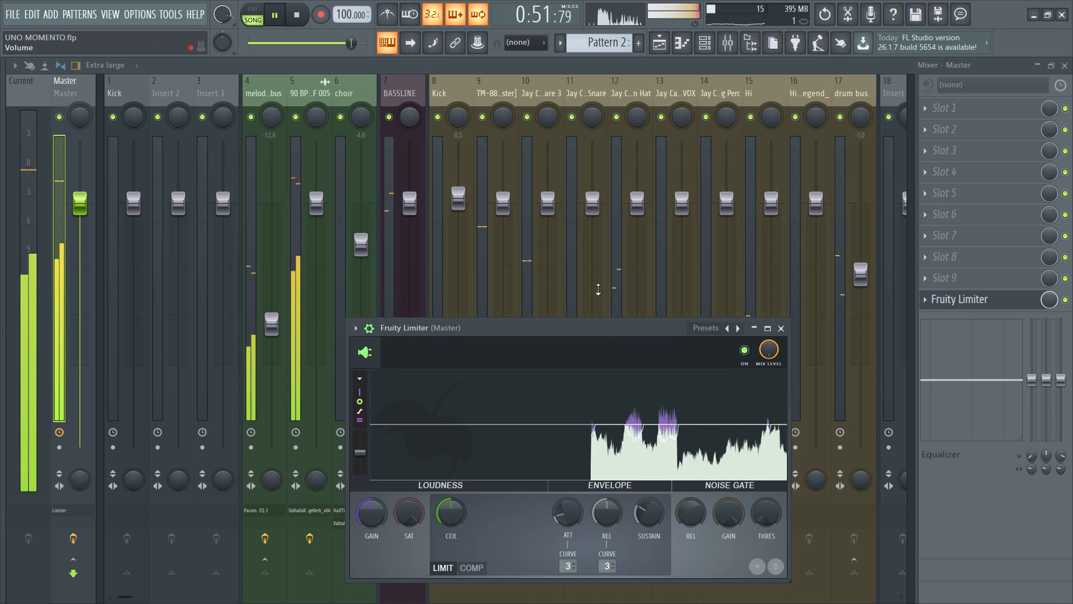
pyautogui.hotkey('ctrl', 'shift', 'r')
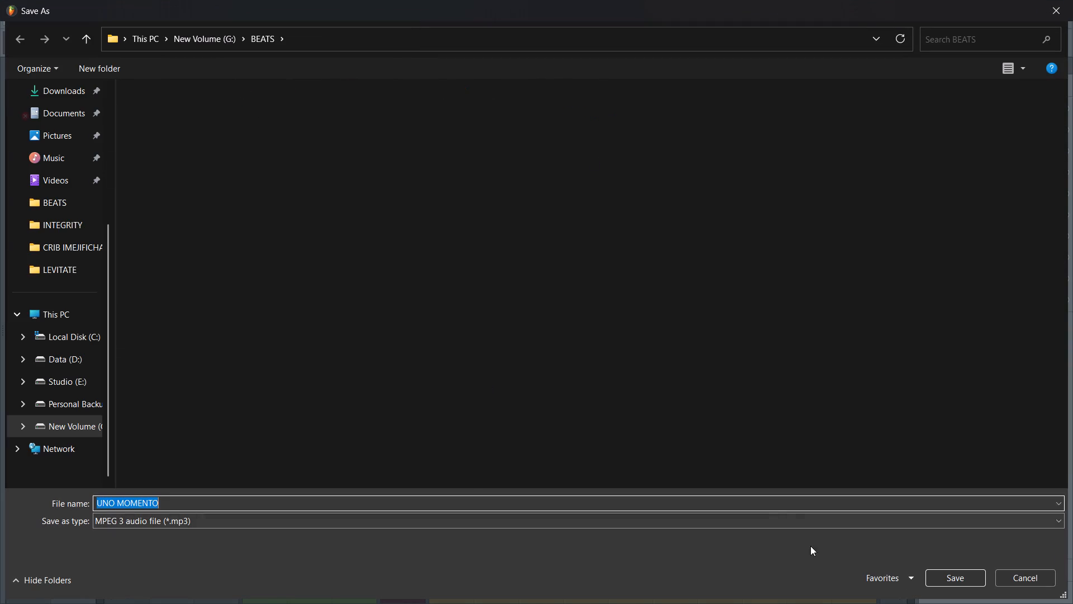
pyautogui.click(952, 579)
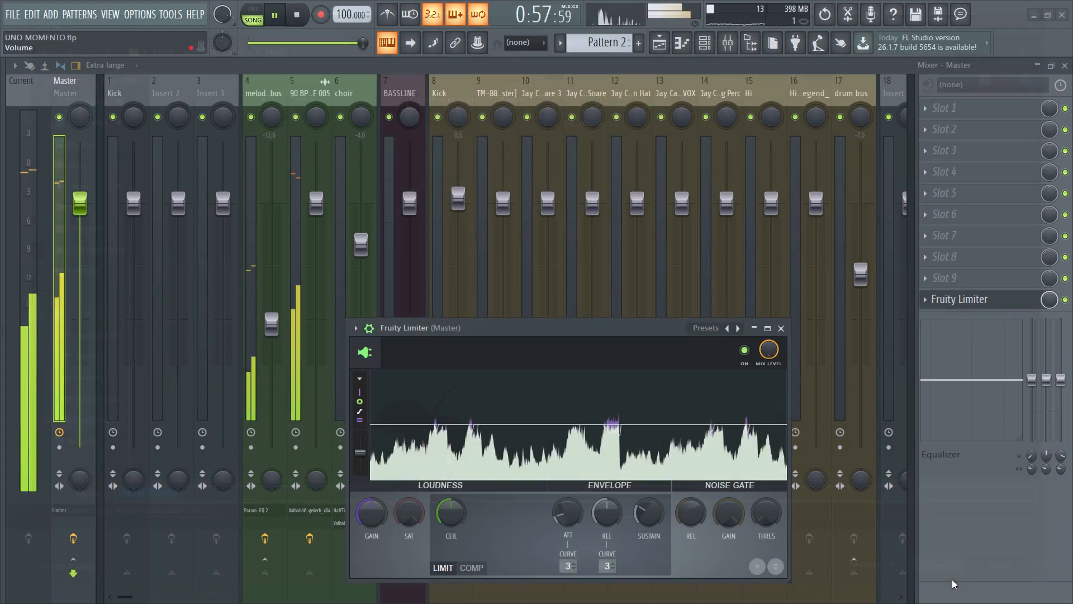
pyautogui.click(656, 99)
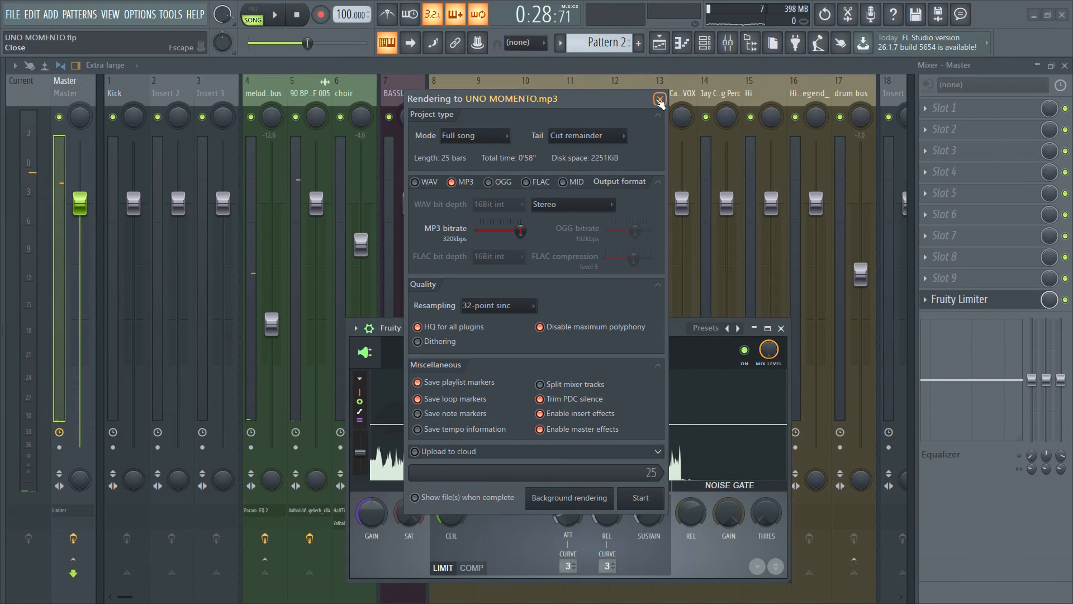
# Show the playlist, restart the song from the beginning, and open the PRODUCER TAGS folder within GABU PACKS in the browser.
pyautogui.click(662, 31)
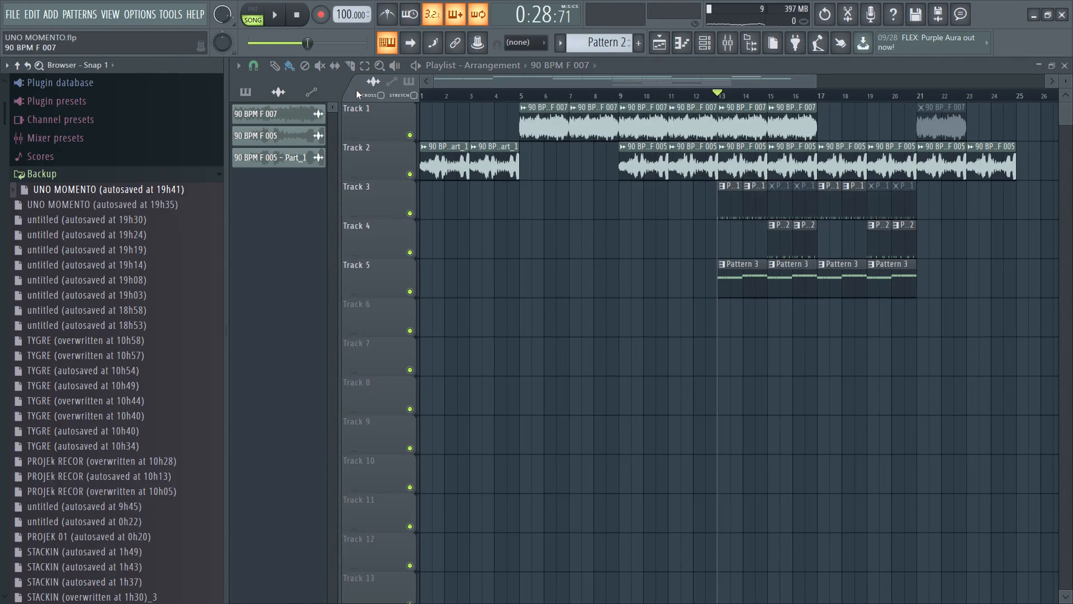
pyautogui.doubleClick(294, 17)
pyautogui.press('space')
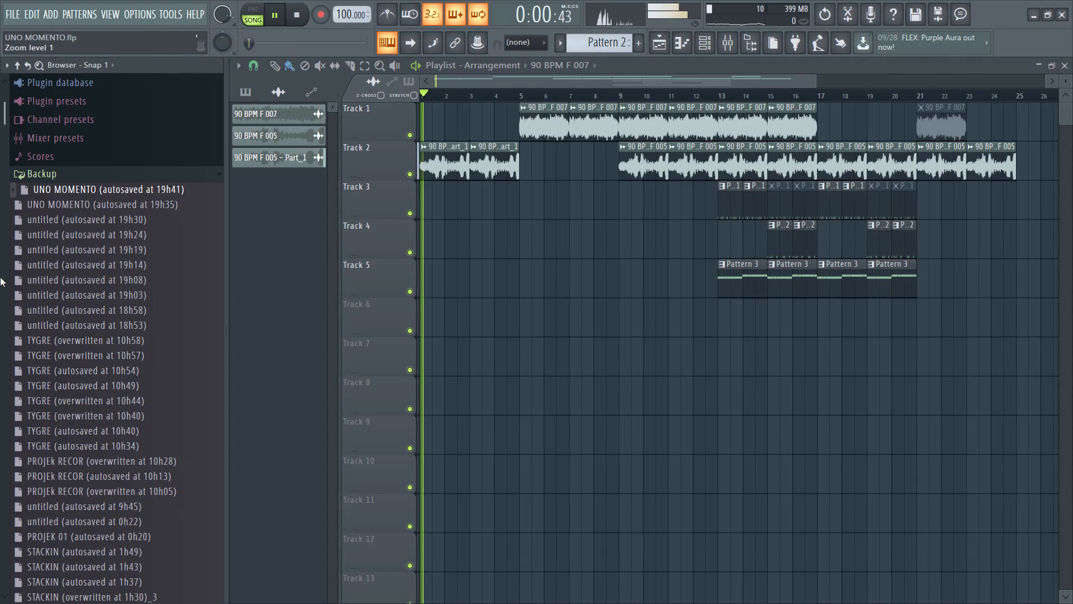
pyautogui.click(53, 172)
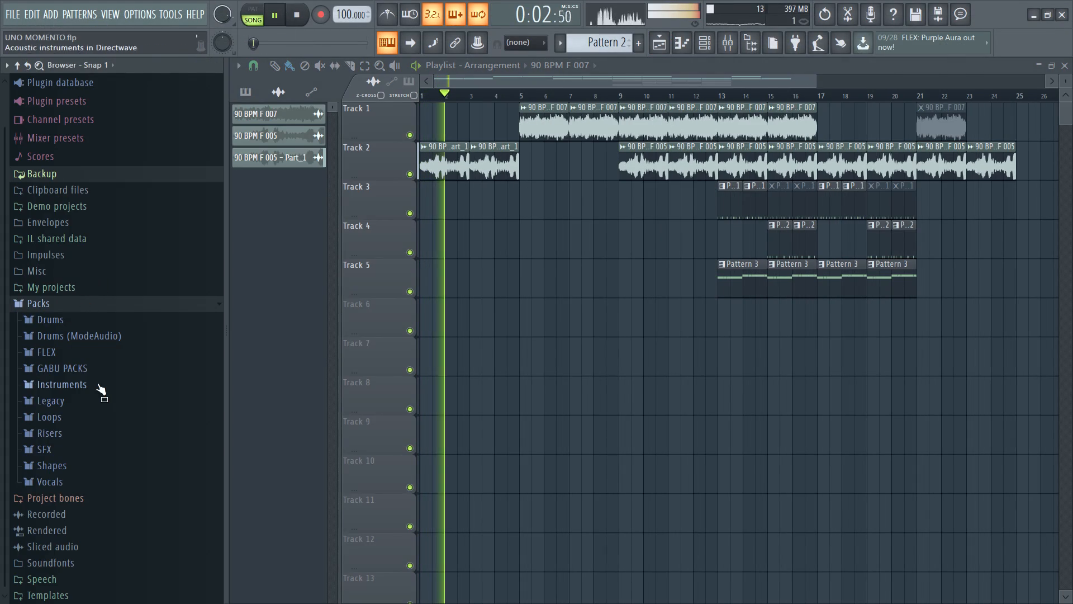
pyautogui.click(84, 366)
pyautogui.scroll(-3, 84, 369)
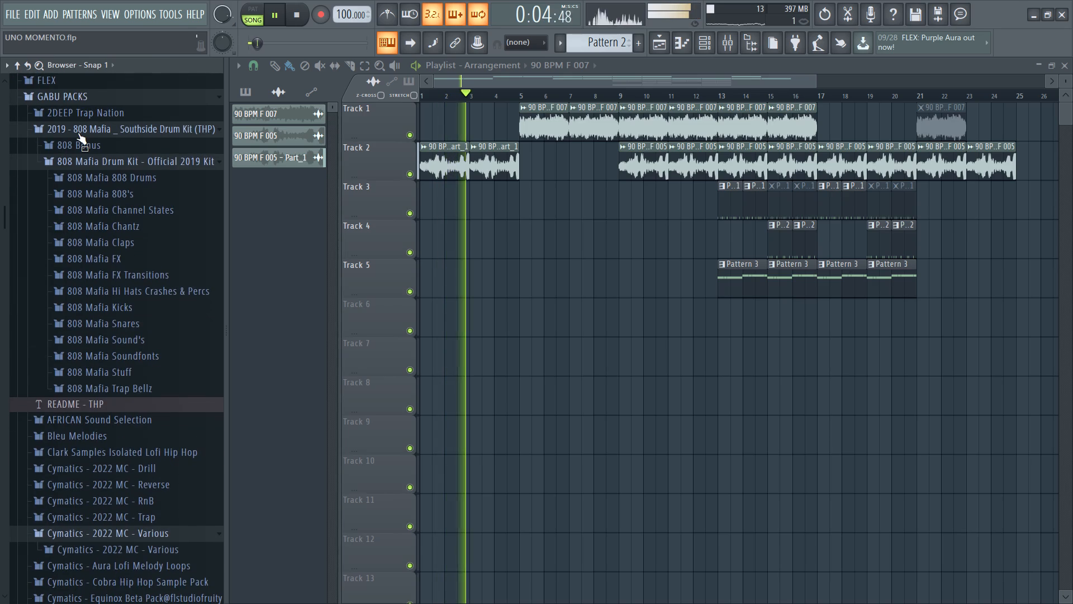
pyautogui.click(78, 131)
pyautogui.scroll(-2, 121, 204)
pyautogui.scroll(-1, 99, 279)
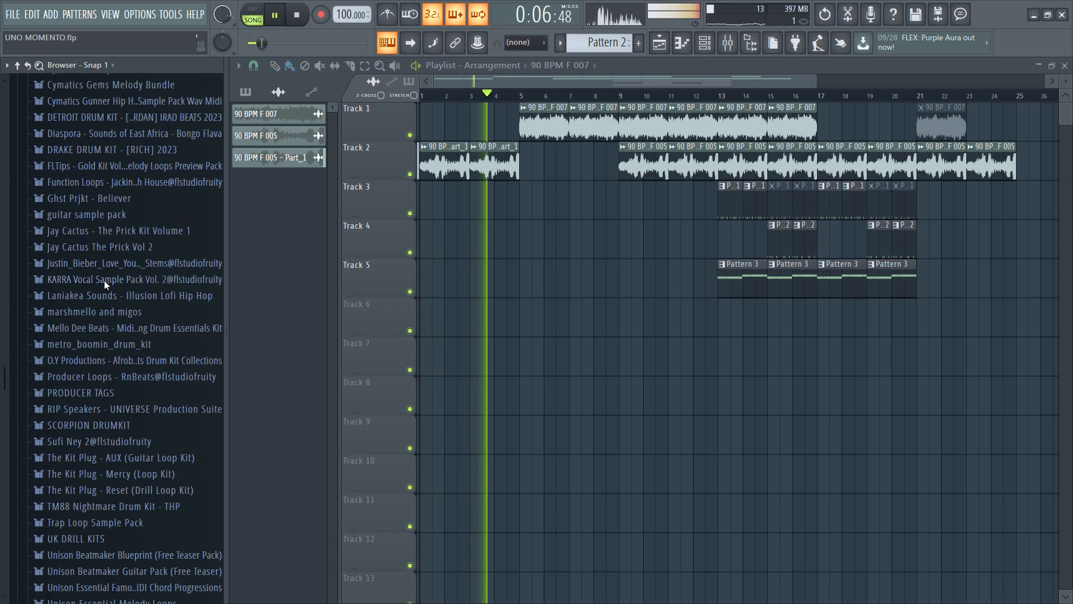
pyautogui.scroll(-1, 77, 316)
pyautogui.click(83, 301)
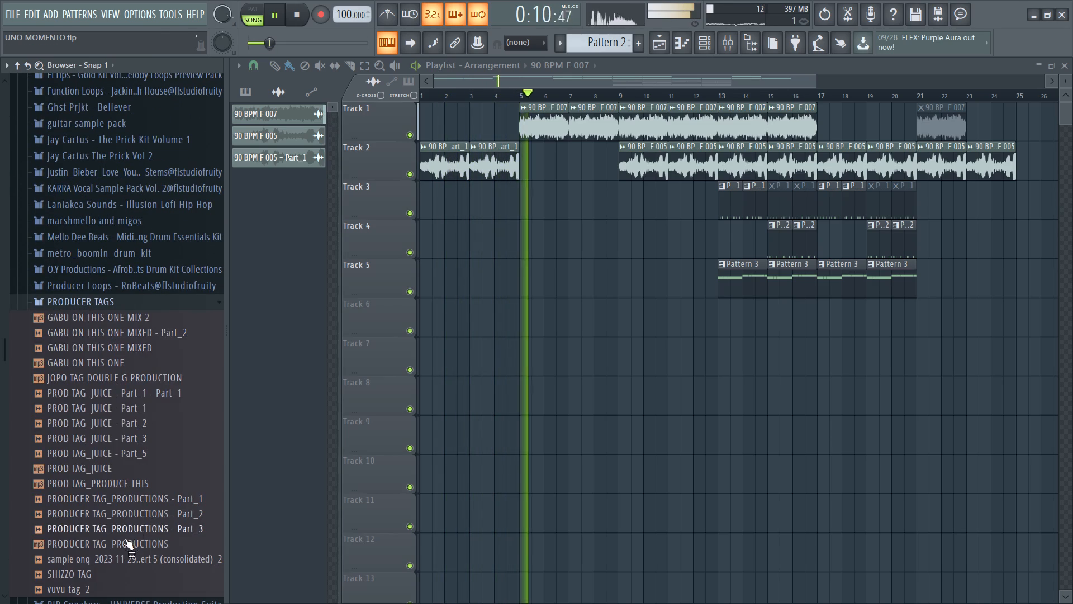
# Preview the consolidated "sample onq" producer tag with the song stopped and again with it playing.
pyautogui.press('space')
pyautogui.click(122, 562)
pyautogui.press('space')
pyautogui.click(122, 562)
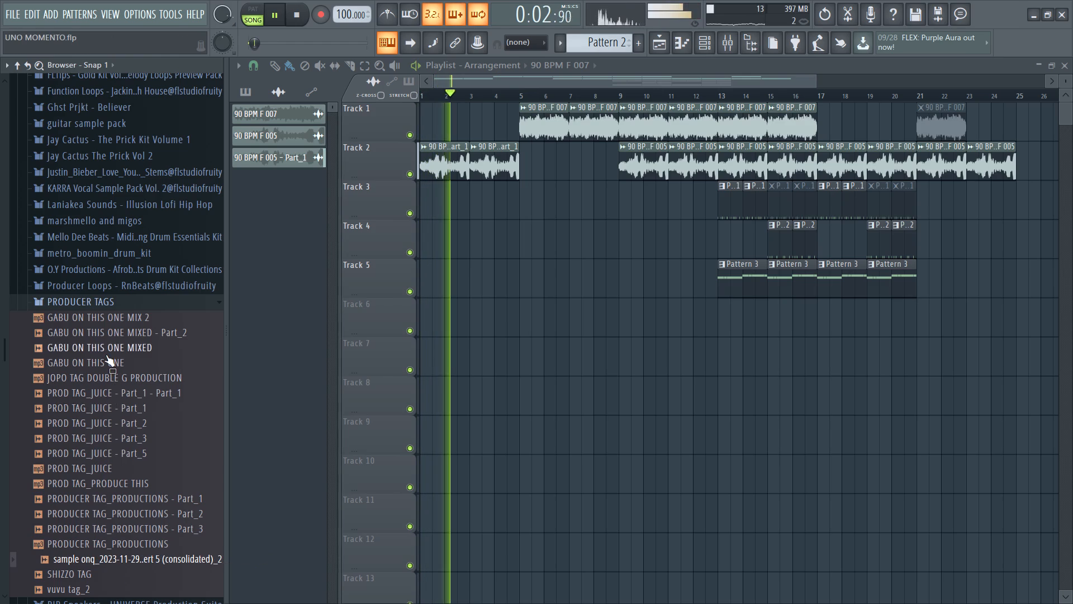
# Add the GABU ON THIS ONE tag to Track 7, move it to bar 1 and replay the intro.
pyautogui.moveTo(113, 359); pyautogui.dragTo(349, 375)
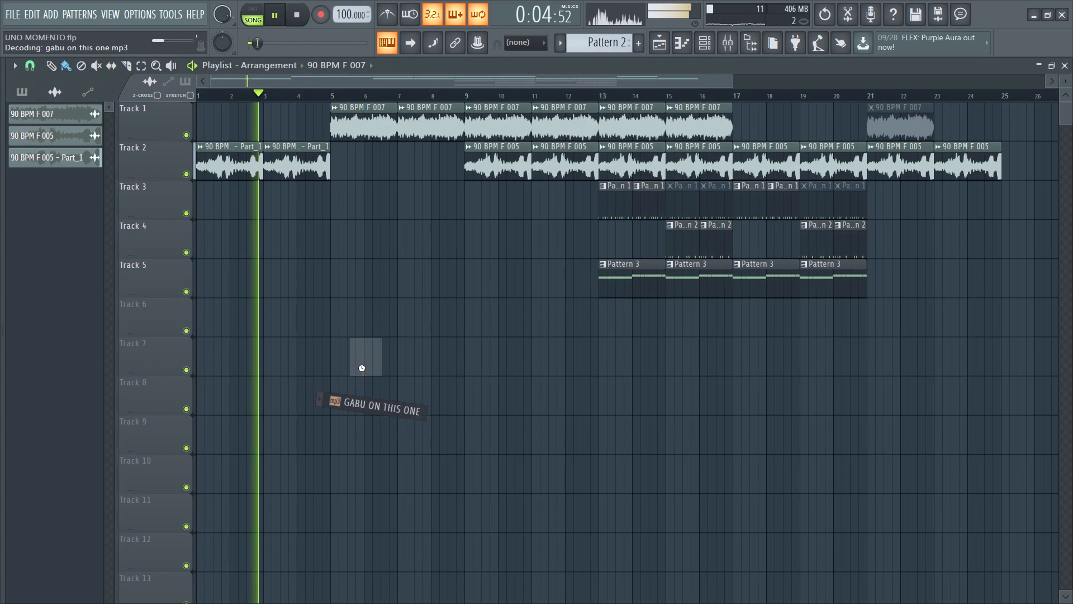
pyautogui.moveTo(409, 358); pyautogui.dragTo(227, 361)
pyautogui.press('space')
pyautogui.press('space')
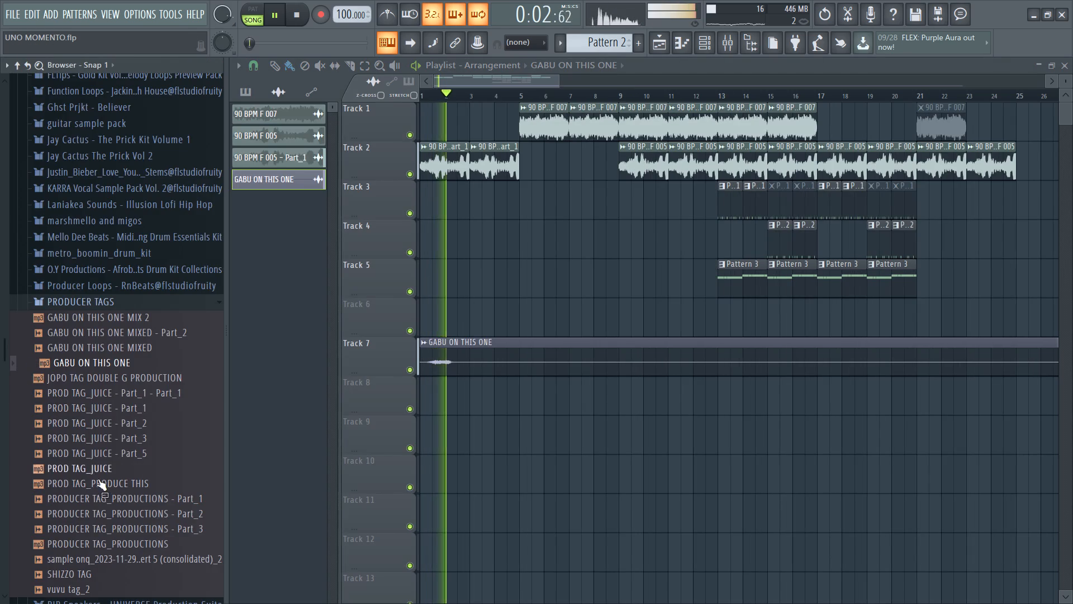
# Add the consolidated "sample onq" producer tag to Track 8, starting at bar 1 beneath the GABU ON THIS ONE clip.
pyautogui.moveTo(151, 563); pyautogui.dragTo(406, 534)
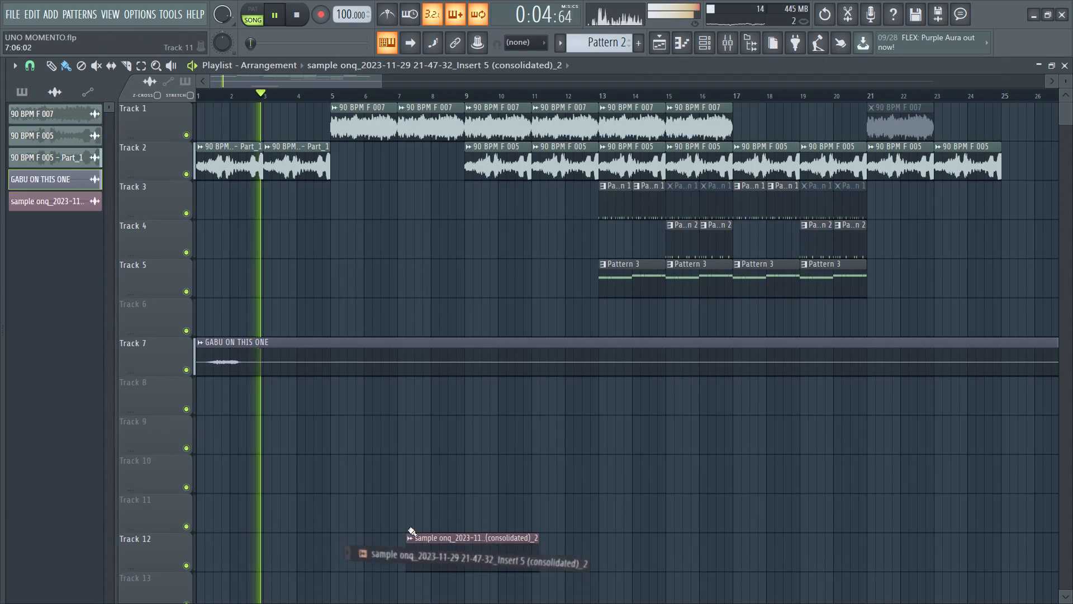
pyautogui.moveTo(469, 554); pyautogui.dragTo(211, 390)
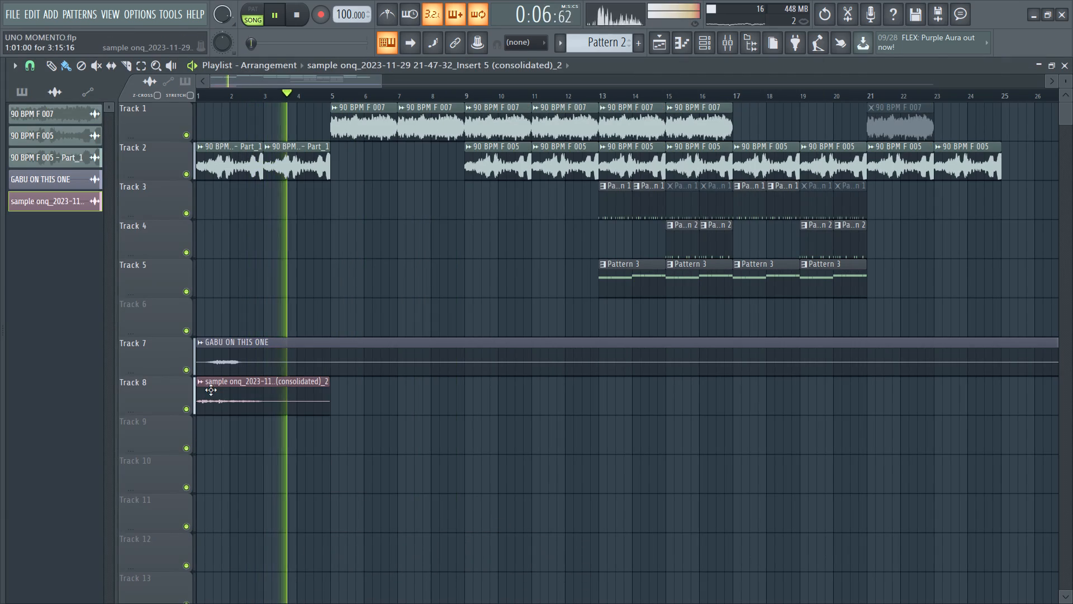
# Slice both producer tag clips around the middle of bar 3 and delete their remaining tails on Tracks 7 and 8.
pyautogui.click(122, 58)
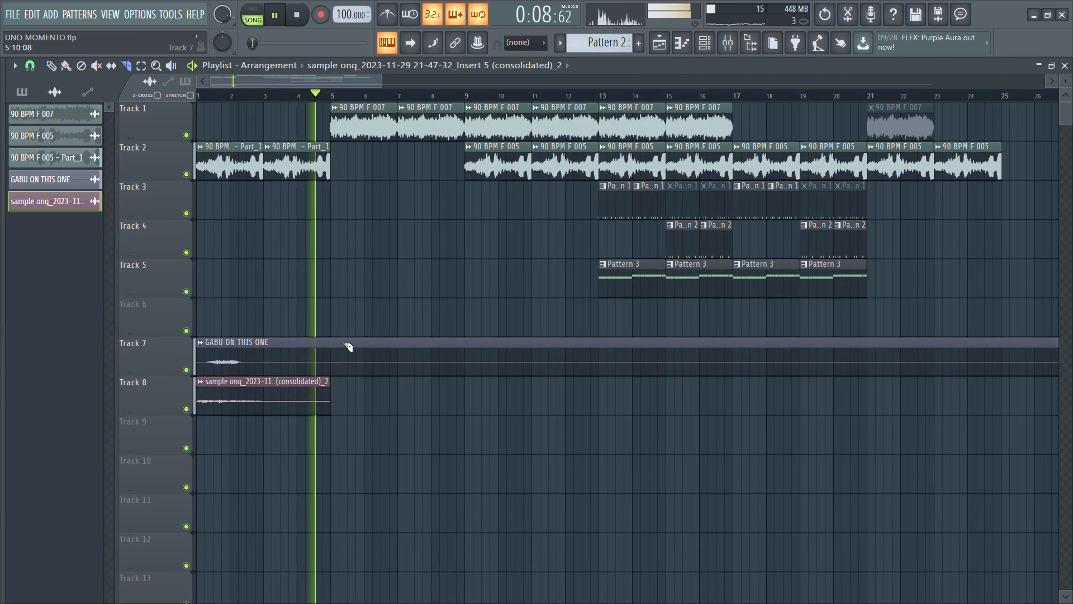
pyautogui.moveTo(277, 337); pyautogui.dragTo(284, 425)
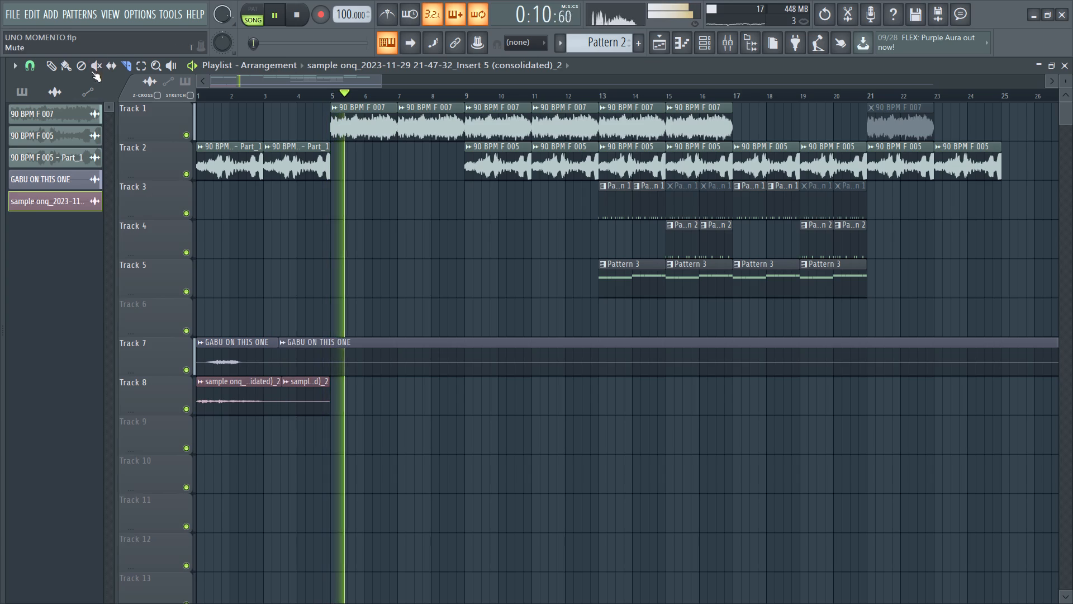
pyautogui.click(56, 63)
pyautogui.moveTo(321, 341); pyautogui.dragTo(312, 391, button='right')
# Restart the song and raise the channel volume of the GABU ON THIS ONE tag in its channel settings.
pyautogui.press('space')
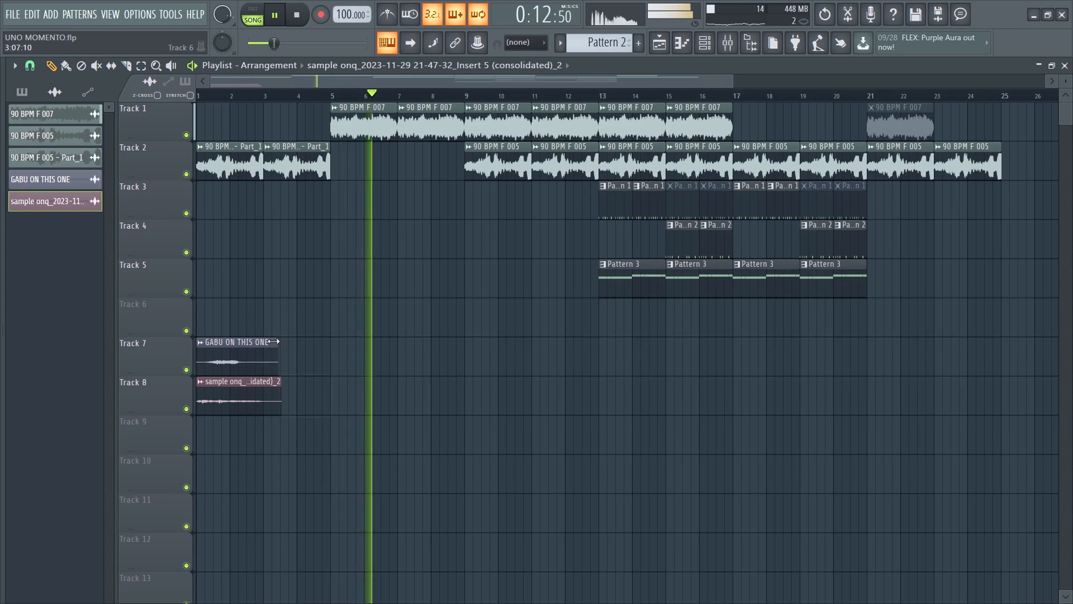
pyautogui.press('space')
pyautogui.doubleClick(241, 352)
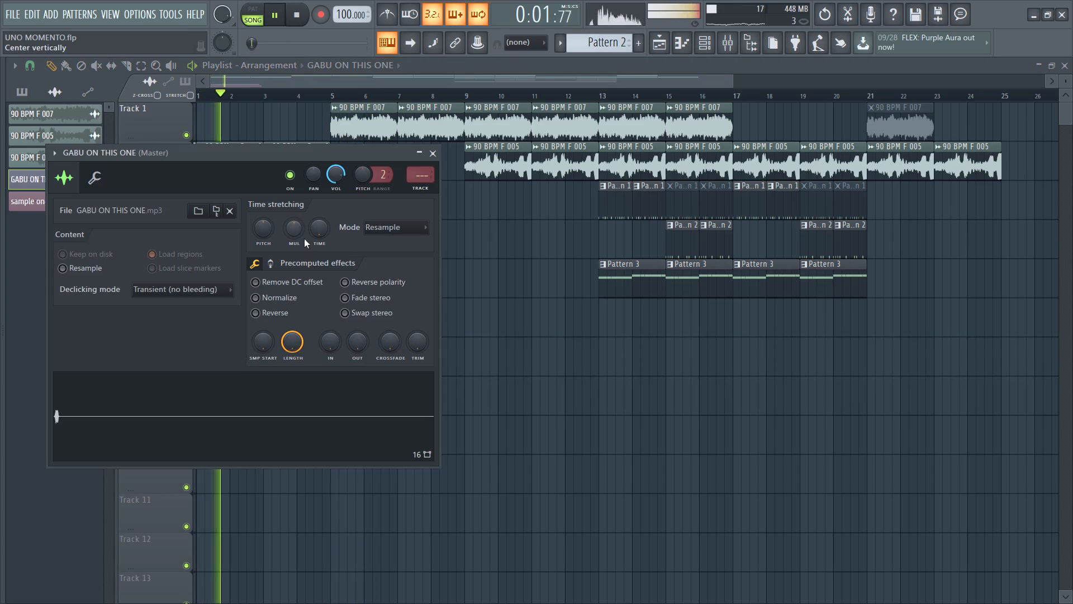
pyautogui.scroll(3, 334, 173)
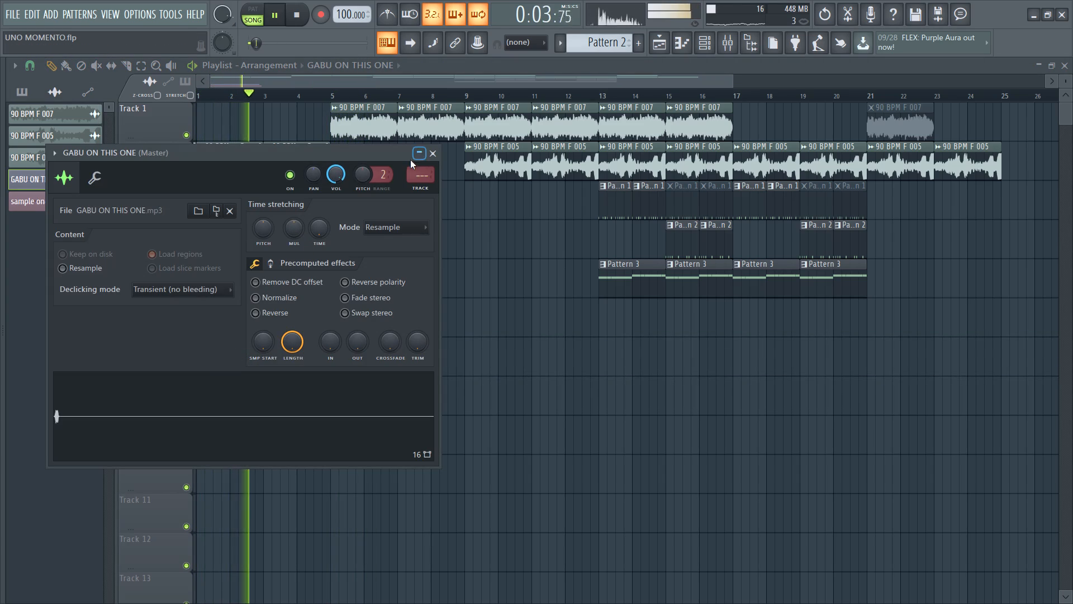
pyautogui.click(431, 154)
# Raise the "sample onq" tag's channel volume to about 88% while replaying the intro.
pyautogui.doubleClick(241, 405)
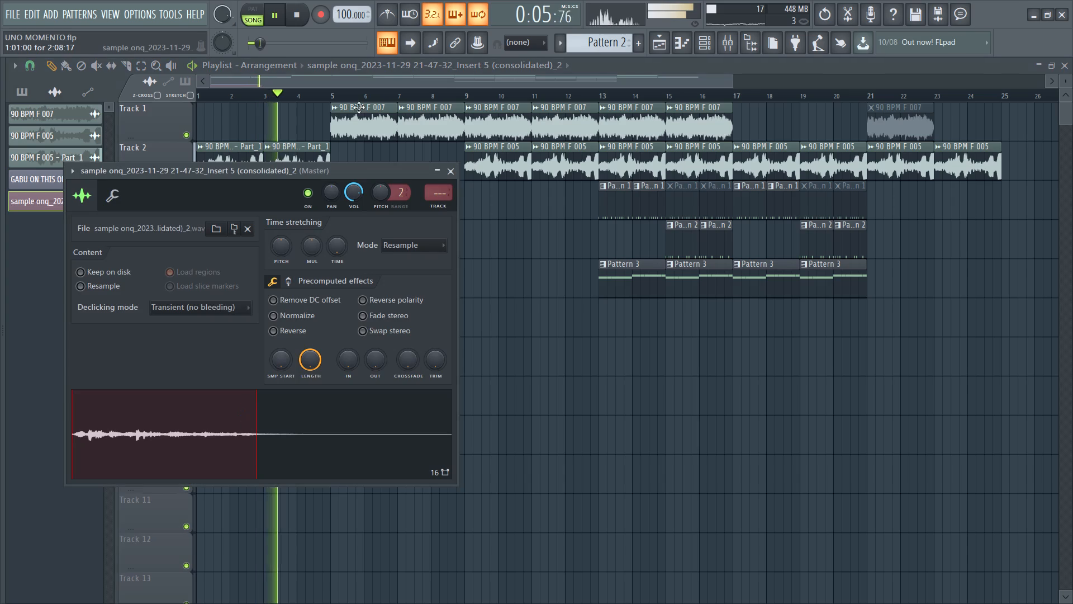
pyautogui.scroll(3, 351, 192)
pyautogui.press('space')
pyautogui.press('space')
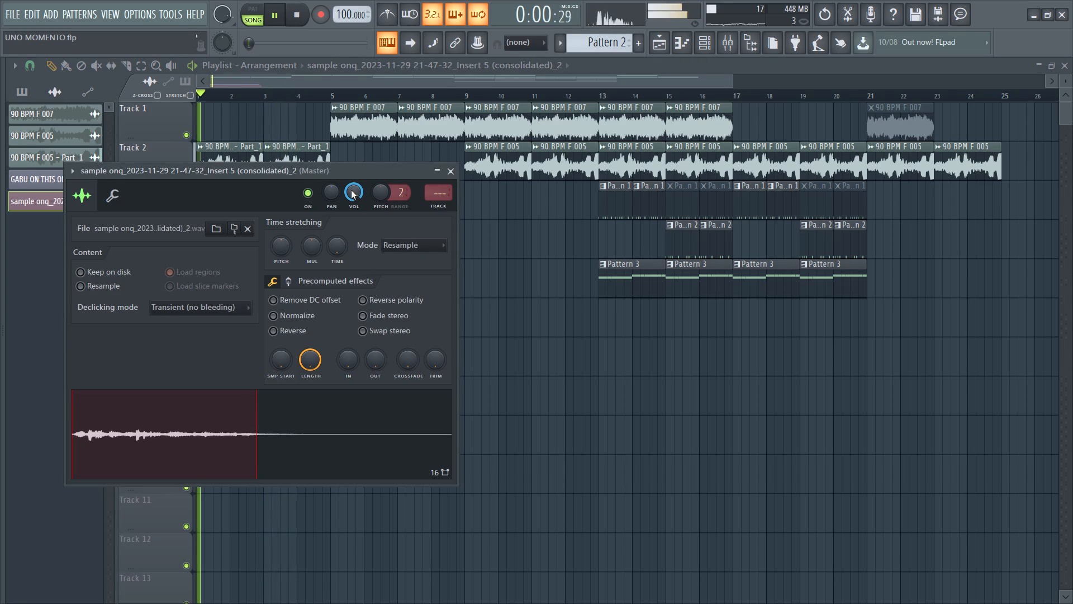
pyautogui.scroll(1, 351, 190)
pyautogui.scroll(-1, 353, 199)
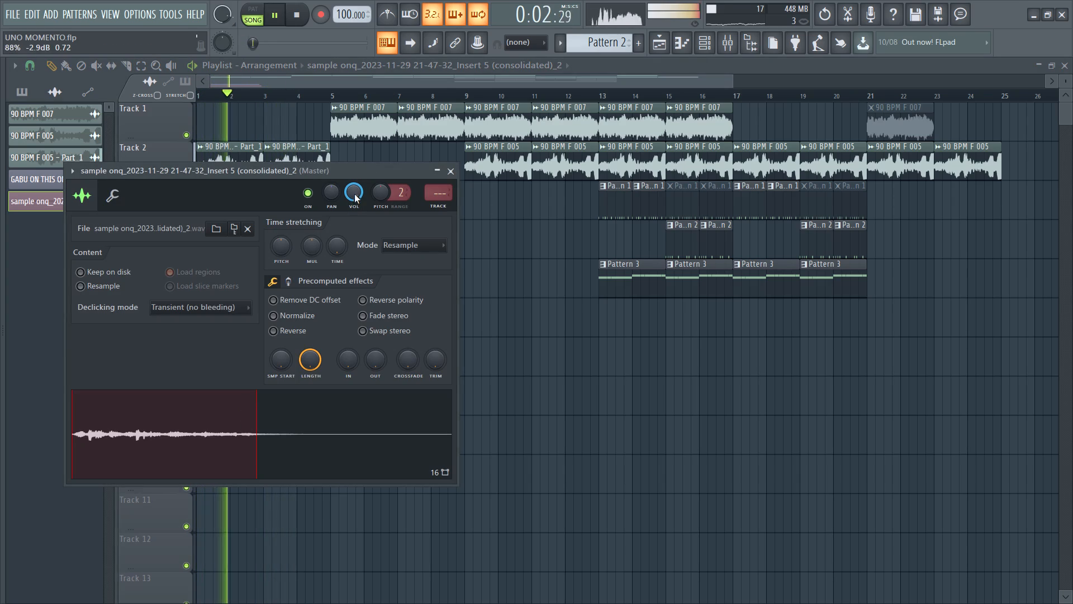
pyautogui.click(447, 173)
# Route the GABU ON THIS ONE channel to mixer track 18 and the "sample onq" channel to mixer track 19.
pyautogui.doubleClick(253, 350)
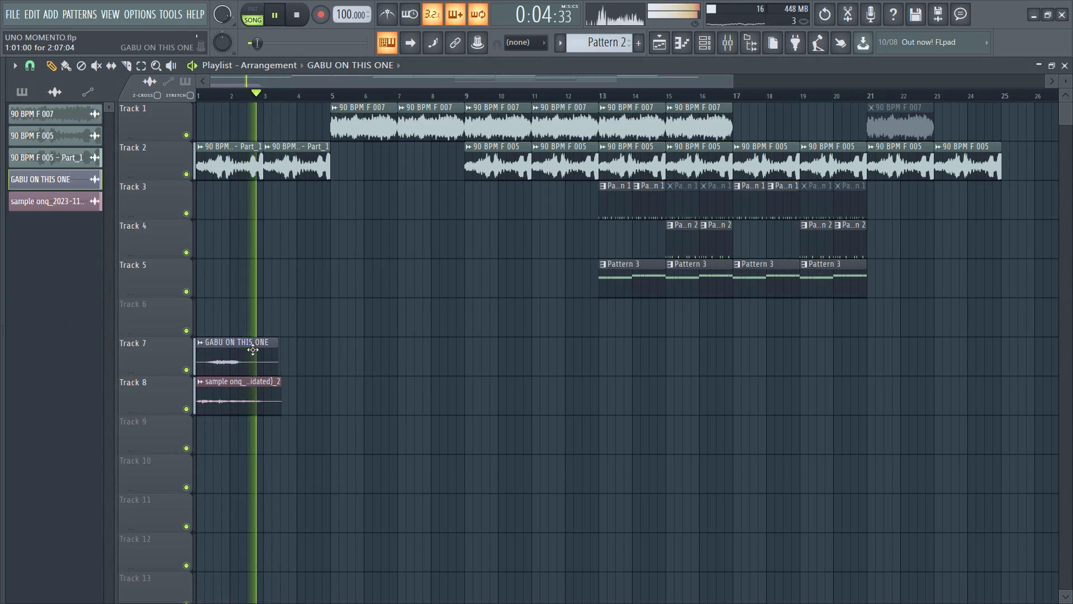
pyautogui.click(705, 48)
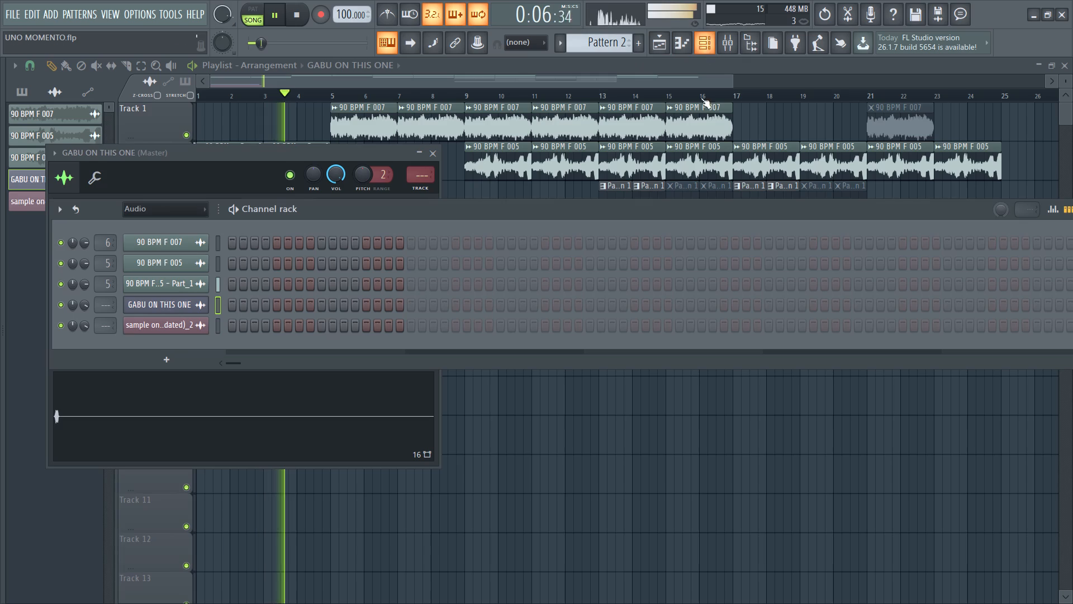
pyautogui.hotkey('ctrl', 'l')
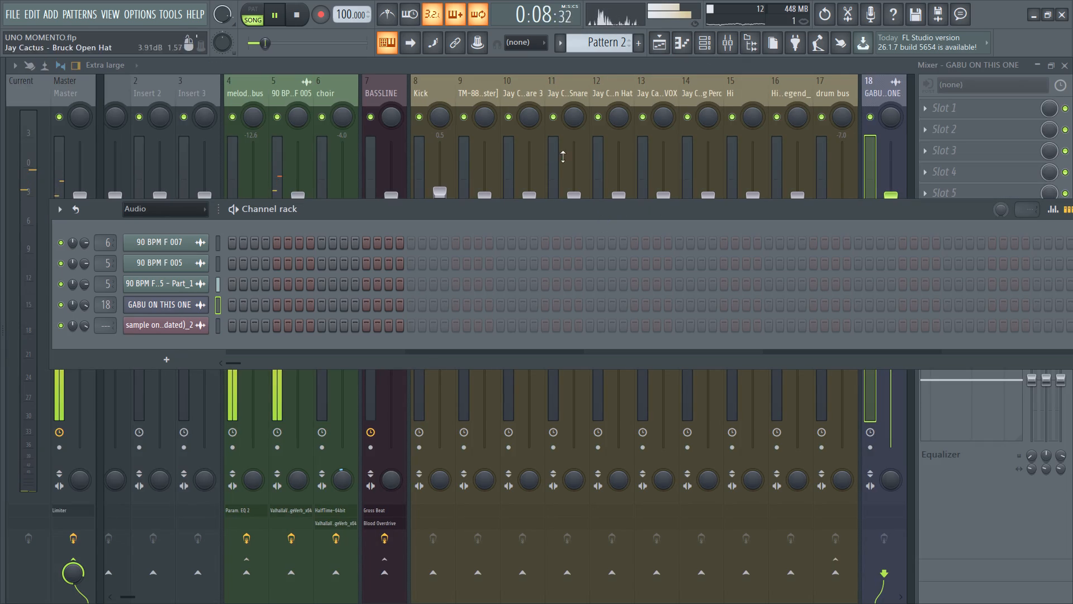
pyautogui.click(214, 333)
pyautogui.hotkey('ctrl', 'l')
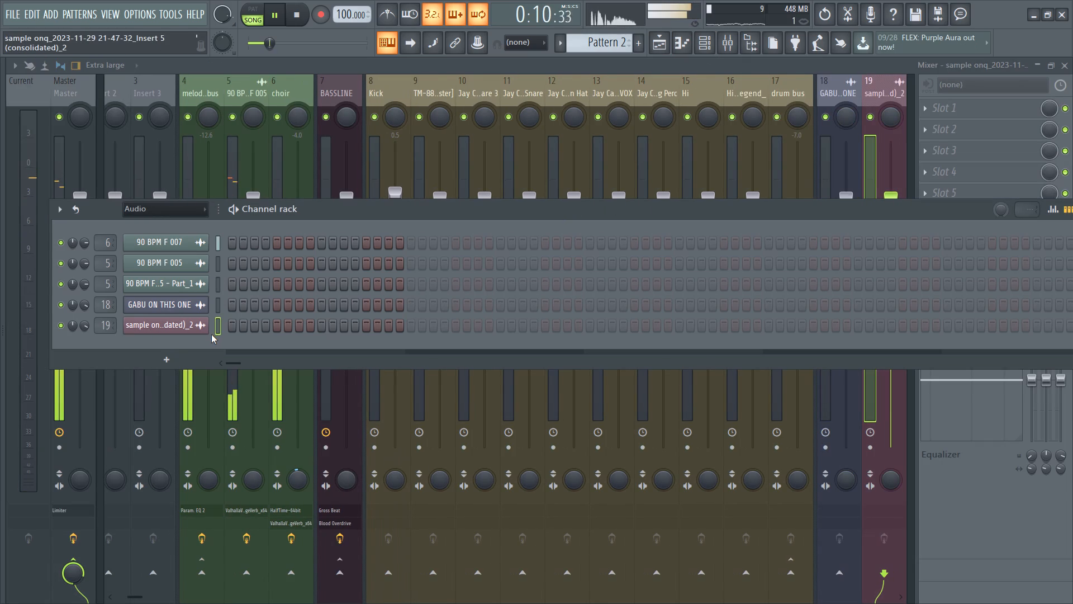
# Raise the mixer fader of "sample onq" to 1.4 dB and of GABU ON THIS ONE to 4.4 dB, replaying the intro.
pyautogui.press('space')
pyautogui.press('space')
pyautogui.click(846, 87)
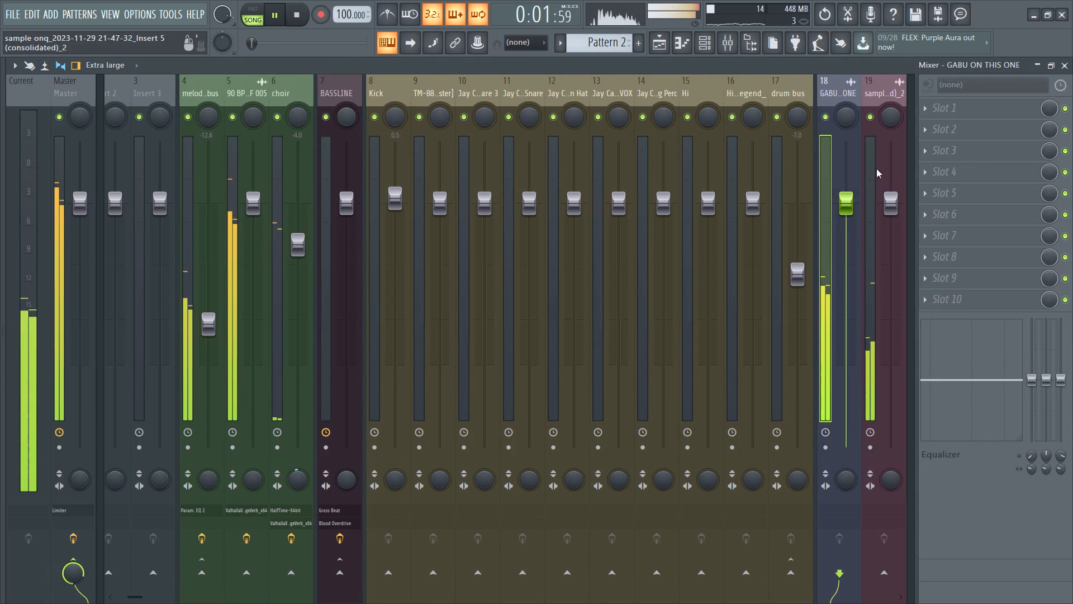
pyautogui.moveTo(890, 199); pyautogui.dragTo(894, 168)
pyautogui.moveTo(849, 211); pyautogui.dragTo(861, 116)
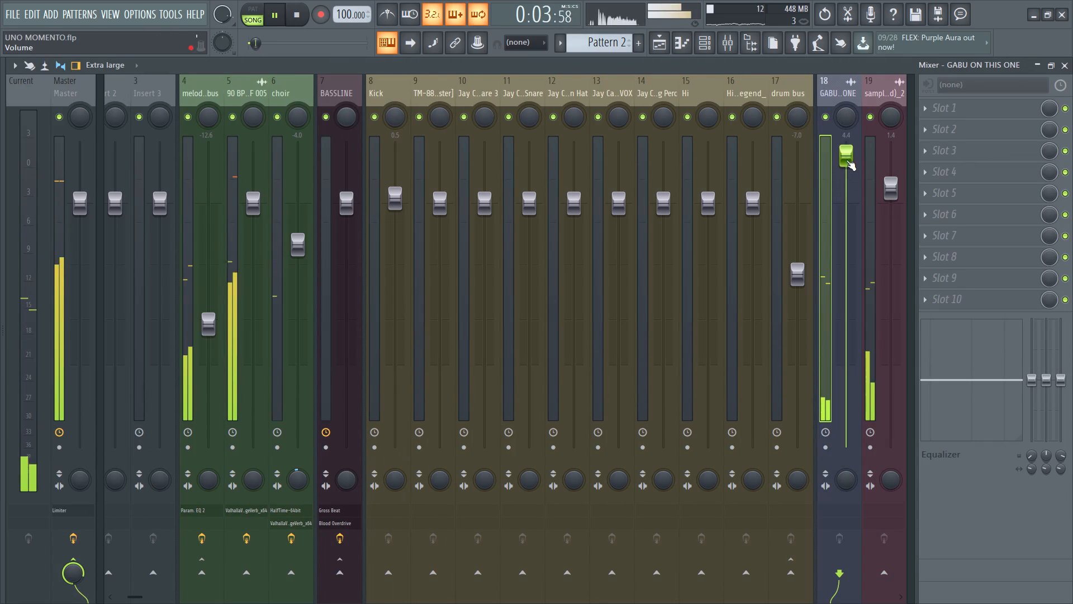
pyautogui.press('space')
pyautogui.press('space')
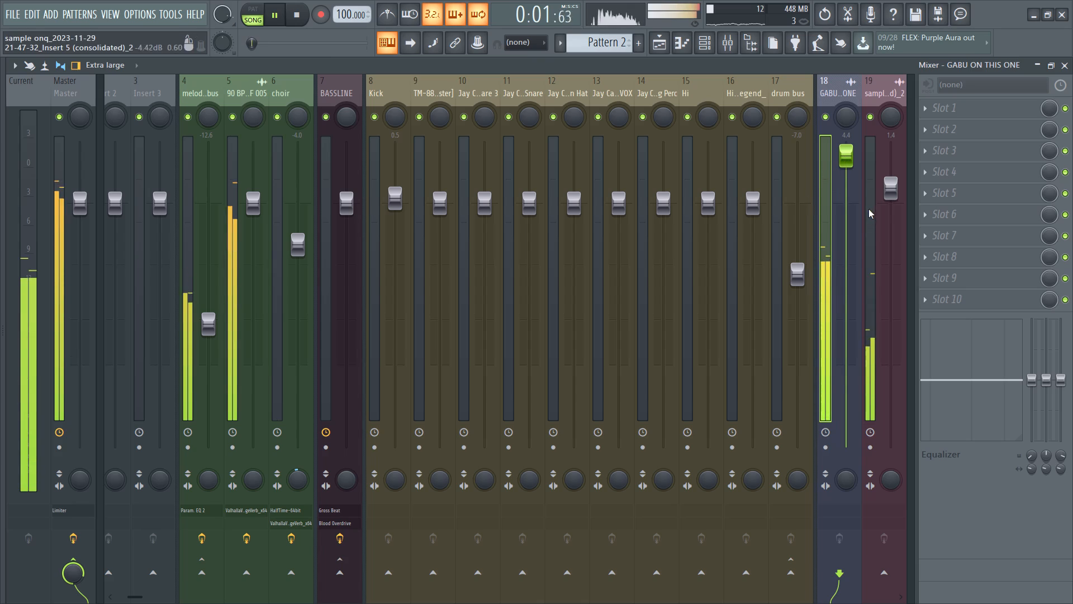
# Add Fruity Delay 3 to slot 2 of the GABU ON THIS ONE mixer track and lower its feedback level below 50%.
pyautogui.click(941, 137)
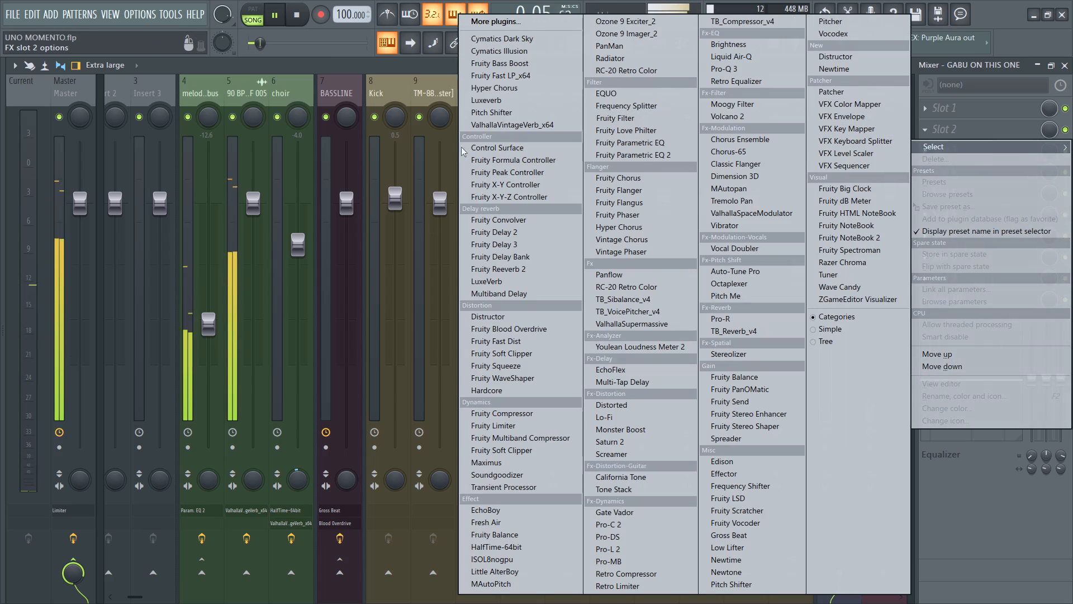
pyautogui.click(502, 245)
pyautogui.press('space')
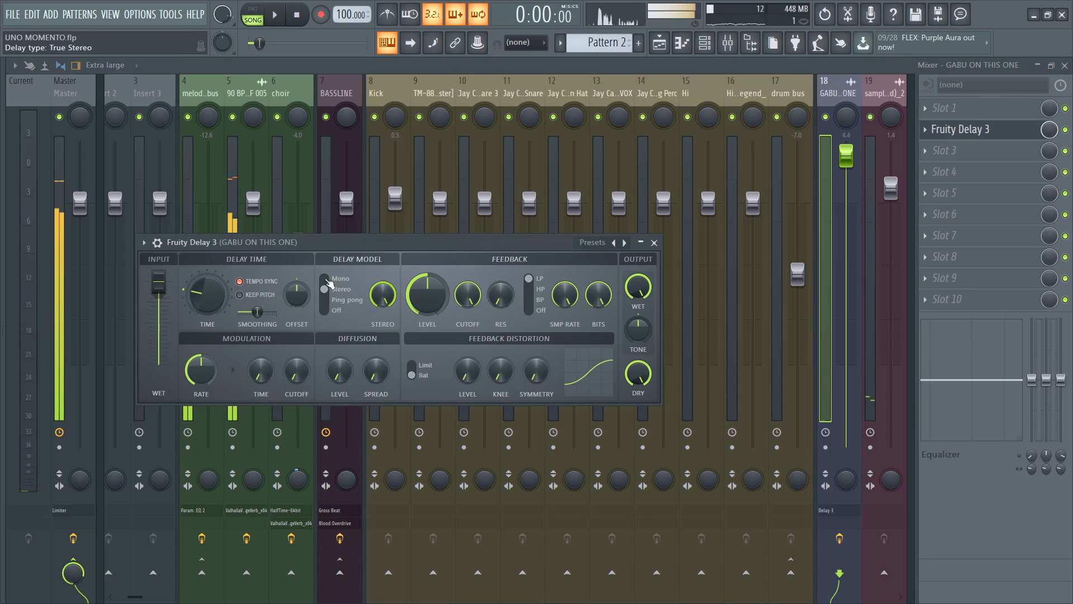
pyautogui.press('space')
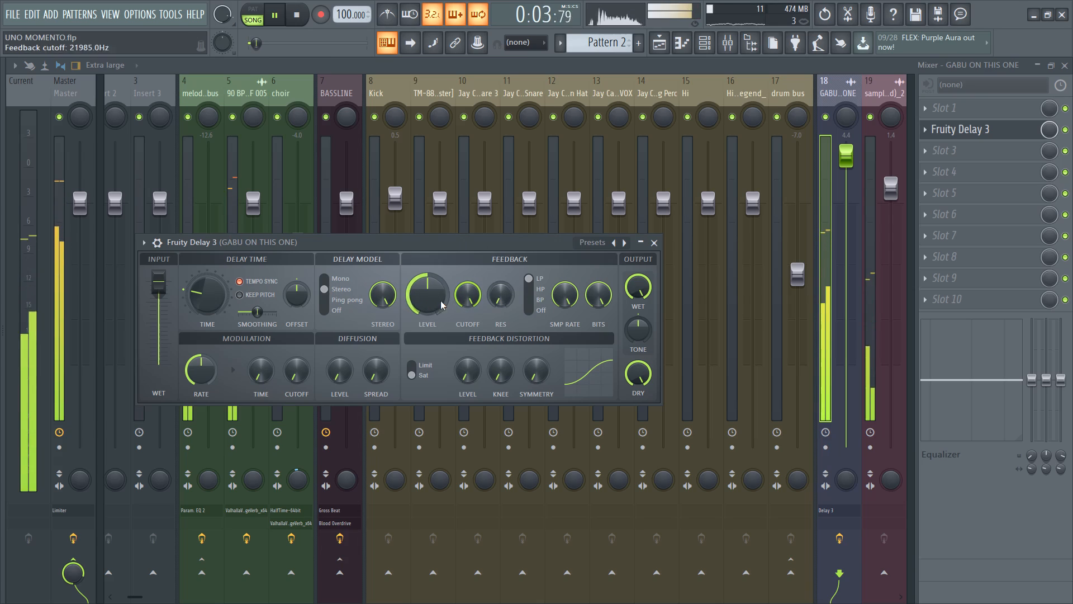
pyautogui.moveTo(416, 293); pyautogui.dragTo(431, 328)
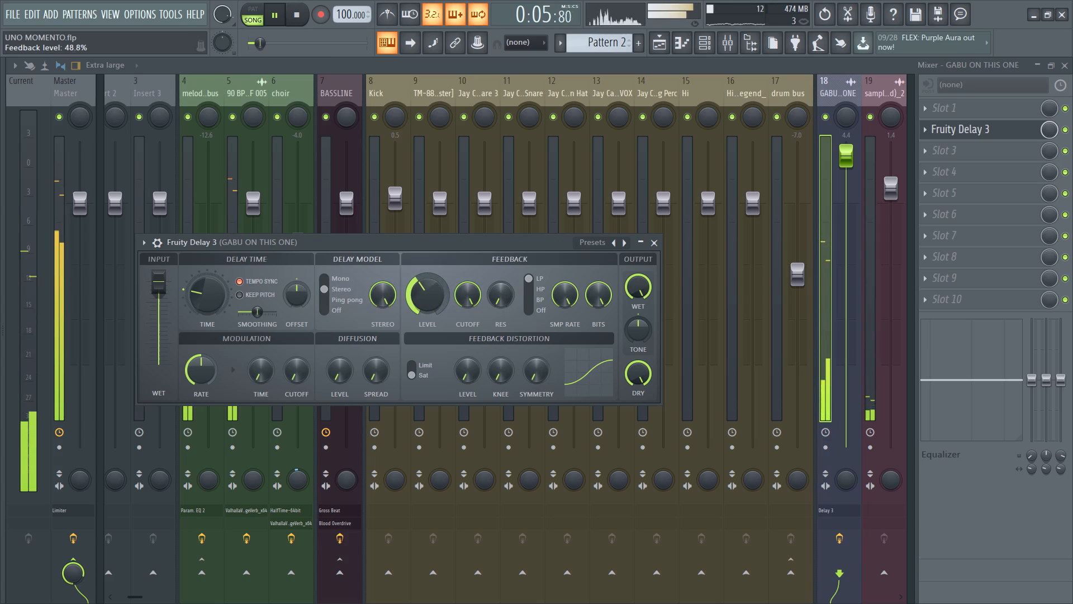
pyautogui.moveTo(431, 328); pyautogui.dragTo(438, 336)
pyautogui.click(833, 88)
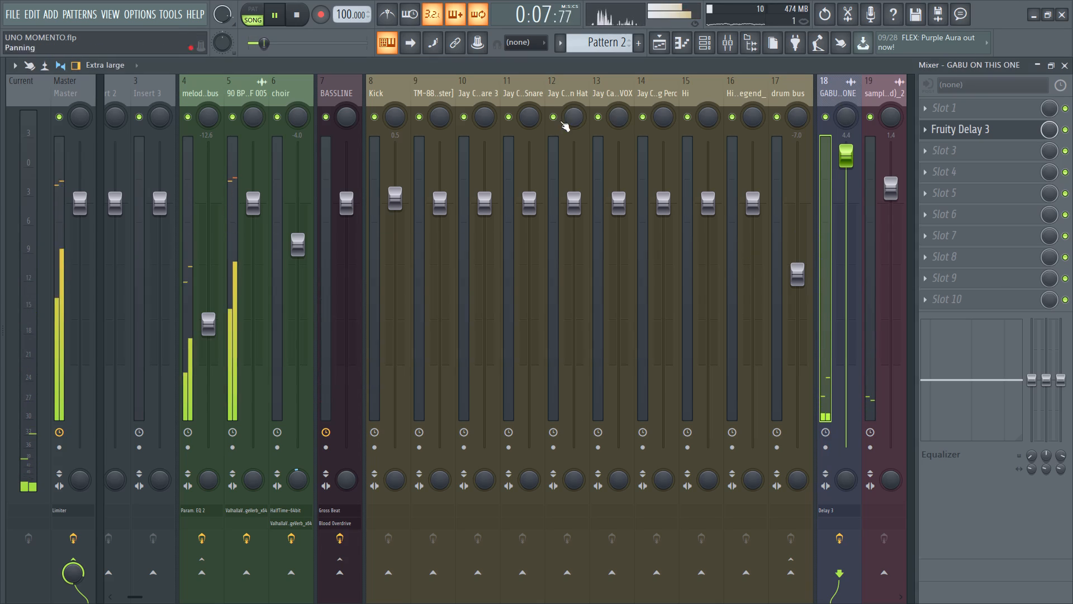
# Copy the ValhallaVintageVerb from the 90 BPM F 005 mixer track to the GABU ON THIS ONE and "sample onq" tracks.
pyautogui.click(238, 96)
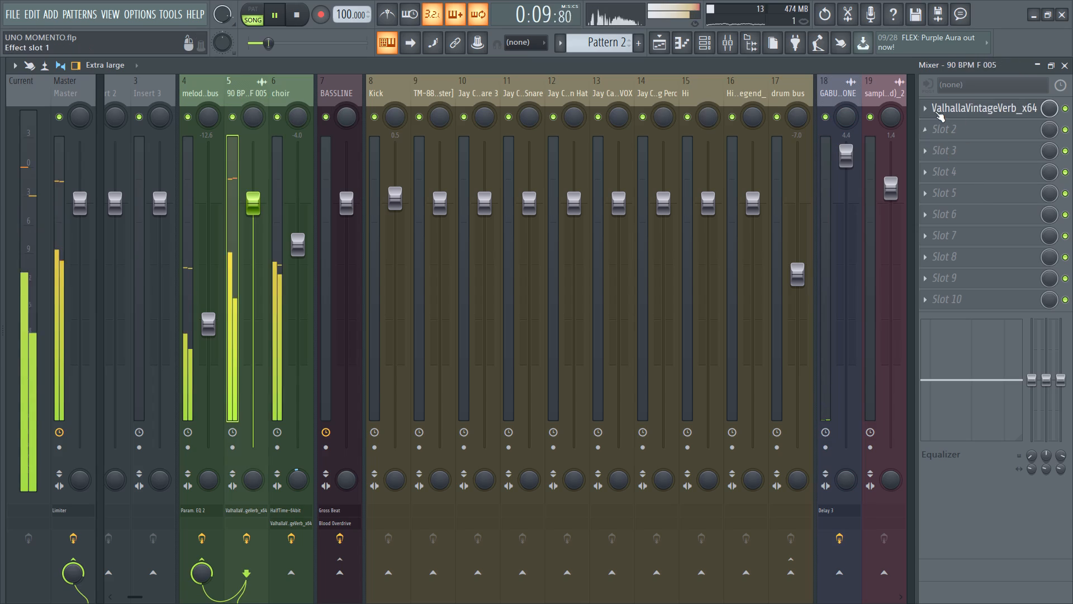
pyautogui.click(926, 107)
pyautogui.moveTo(932, 187); pyautogui.dragTo(877, 135)
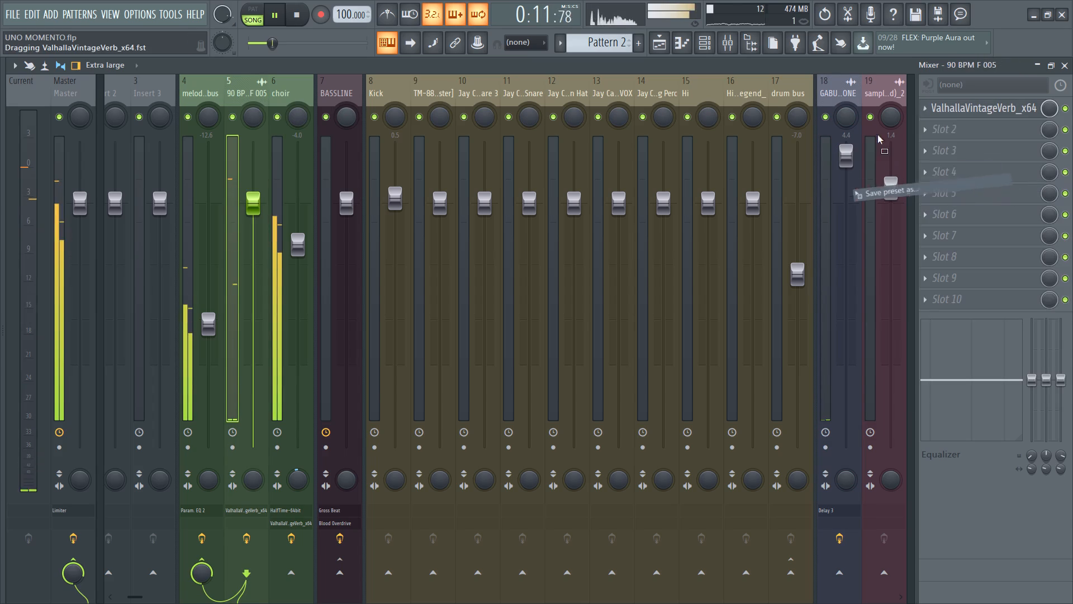
pyautogui.moveTo(877, 135); pyautogui.dragTo(841, 97)
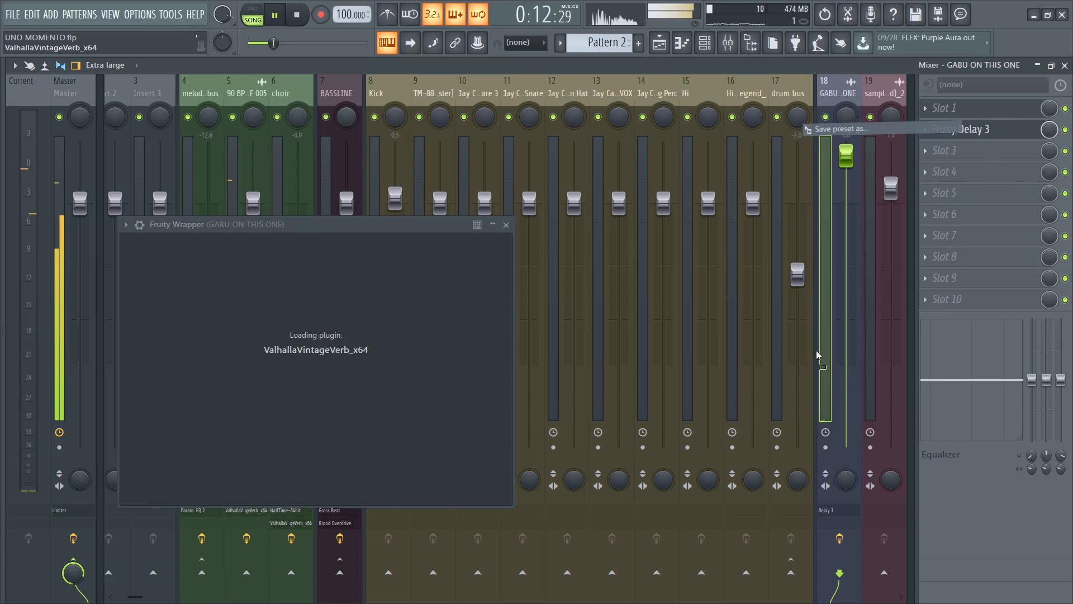
pyautogui.click(925, 107)
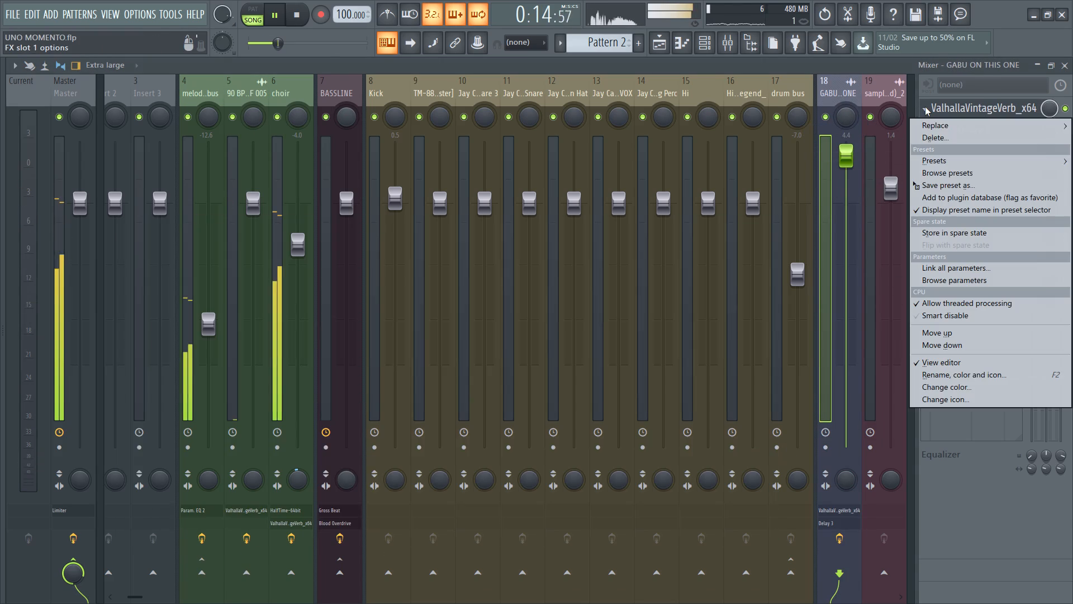
pyautogui.moveTo(926, 188); pyautogui.dragTo(878, 91)
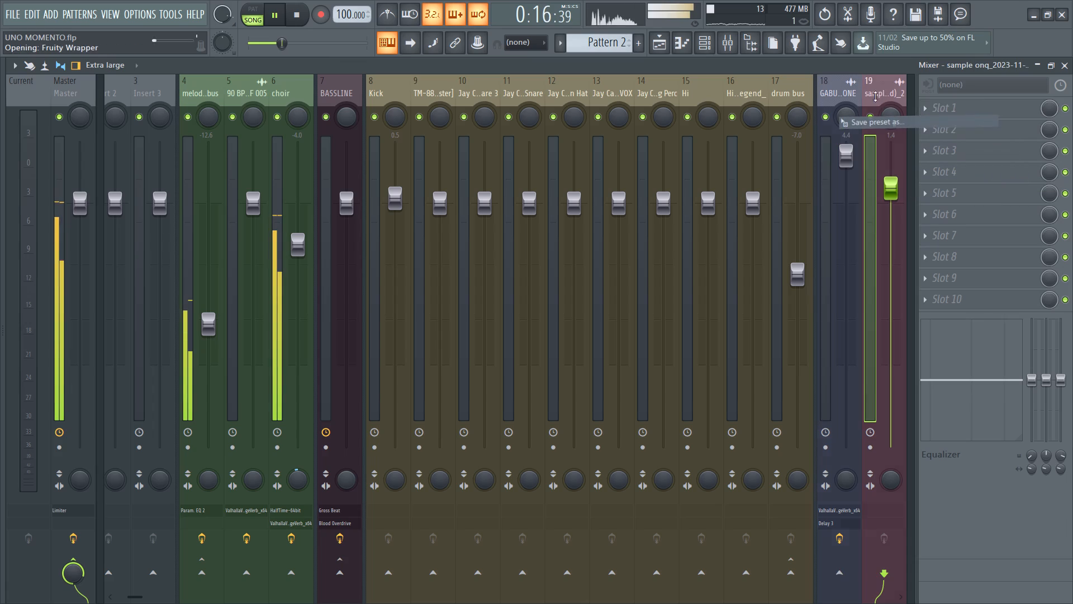
# Nudge the "sample onq" mixer fader up to 1.7 dB.
pyautogui.moveTo(893, 190); pyautogui.dragTo(893, 187)
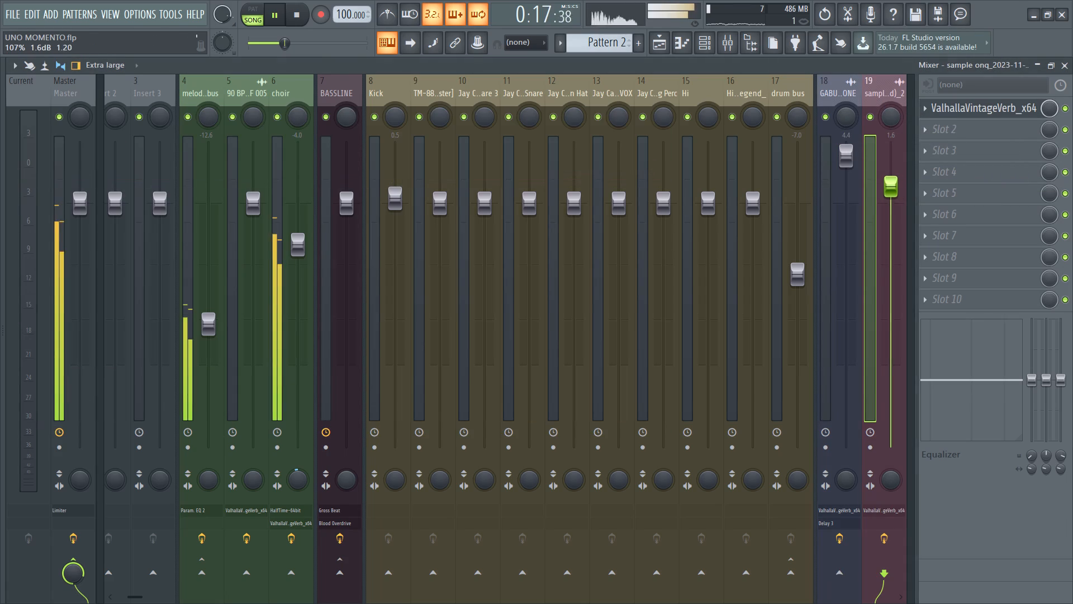
pyautogui.moveTo(893, 187); pyautogui.dragTo(893, 185)
# Widen the stereo separation of the "sample onq" and GABU ON THIS ONE mixer tracks.
pyautogui.moveTo(894, 480); pyautogui.dragTo(890, 497)
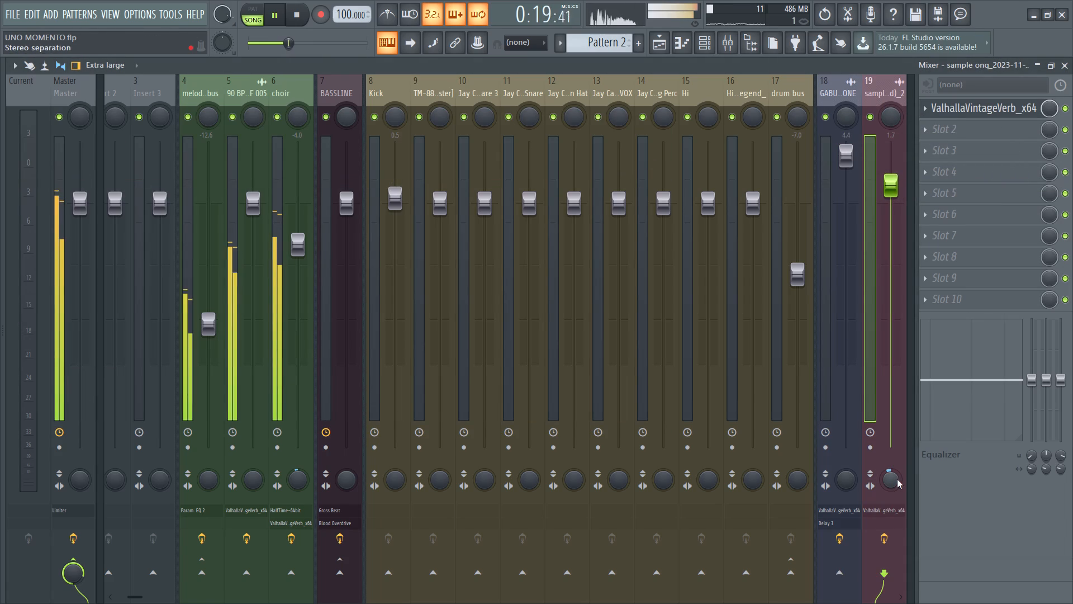
pyautogui.moveTo(894, 482); pyautogui.dragTo(892, 492)
pyautogui.moveTo(847, 481); pyautogui.dragTo(847, 484)
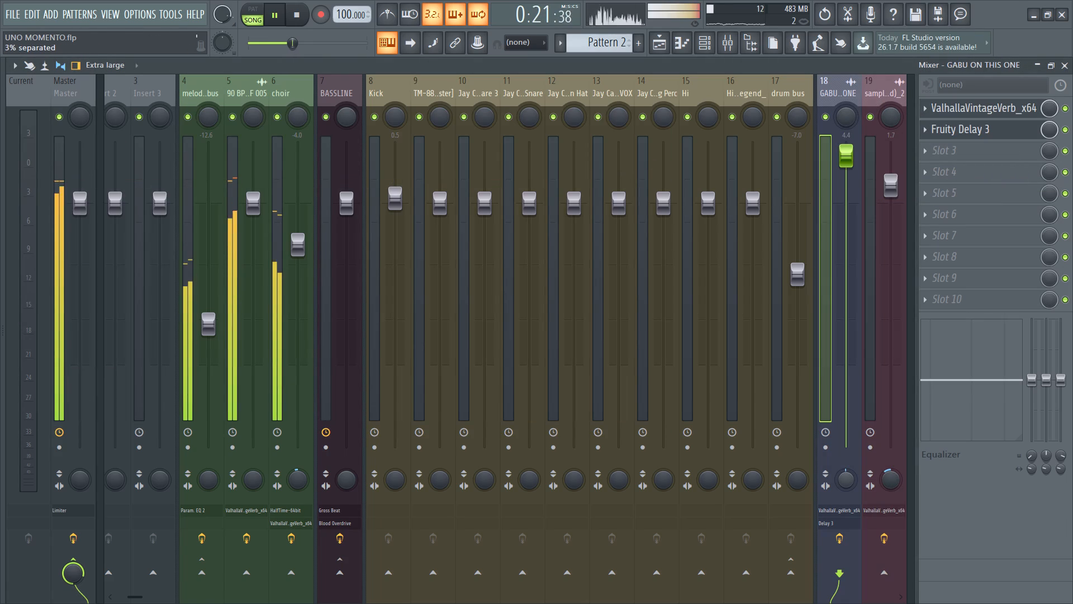
pyautogui.moveTo(847, 484); pyautogui.dragTo(848, 495)
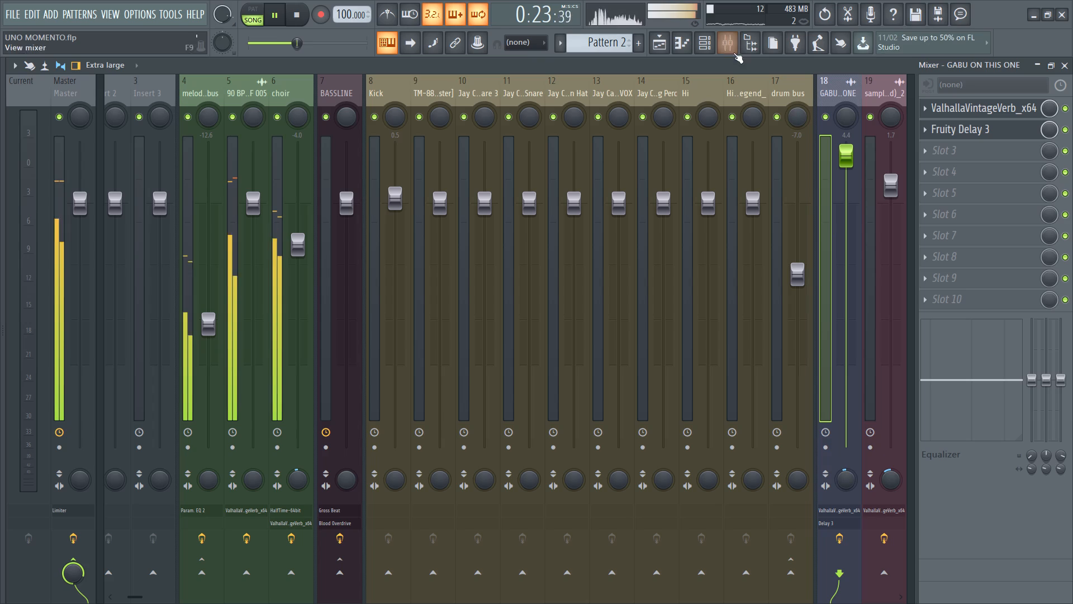
# Listen through the drum section in the playlist and make the first Pattern 1 clip on Track 3 at bar 13 unique.
pyautogui.click(657, 45)
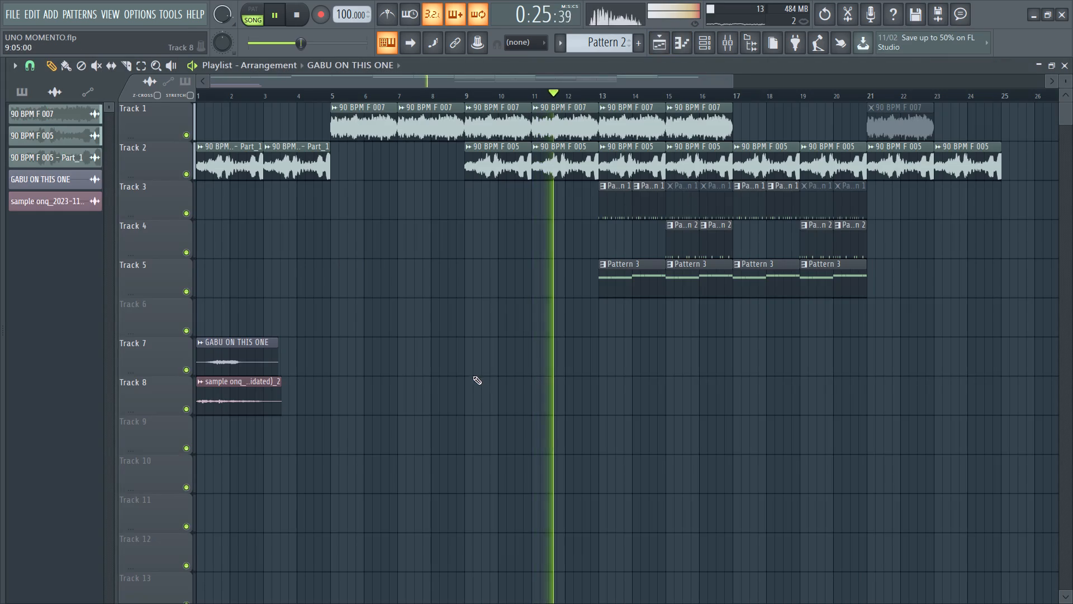
pyautogui.keyDown('ctrl'); pyautogui.scroll(-3, 471, 371); pyautogui.keyUp('ctrl')
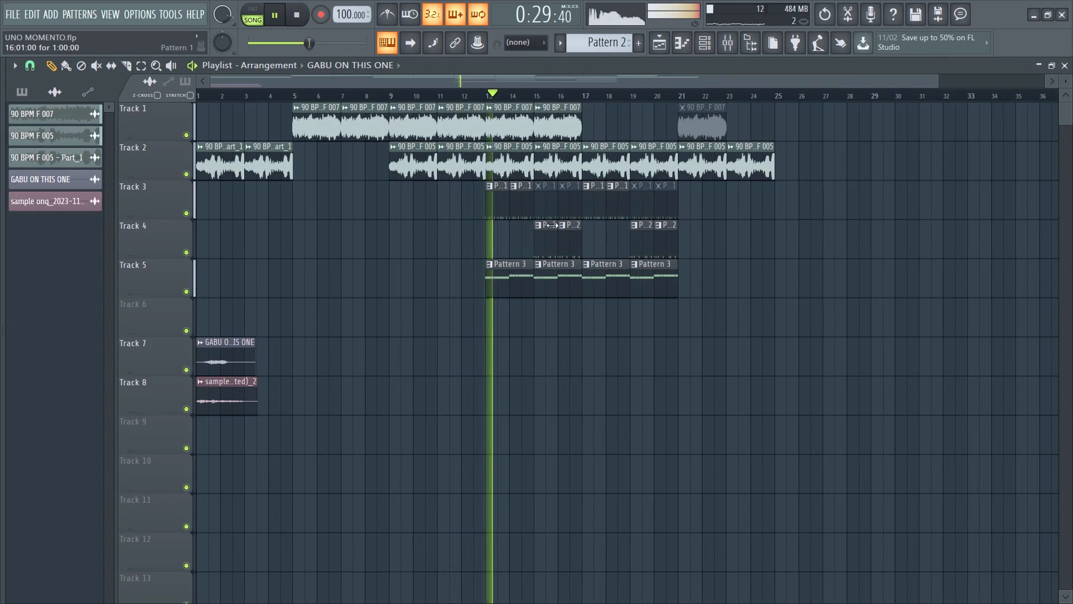
pyautogui.keyDown('ctrl'); pyautogui.scroll(7, 525, 210); pyautogui.keyUp('ctrl')
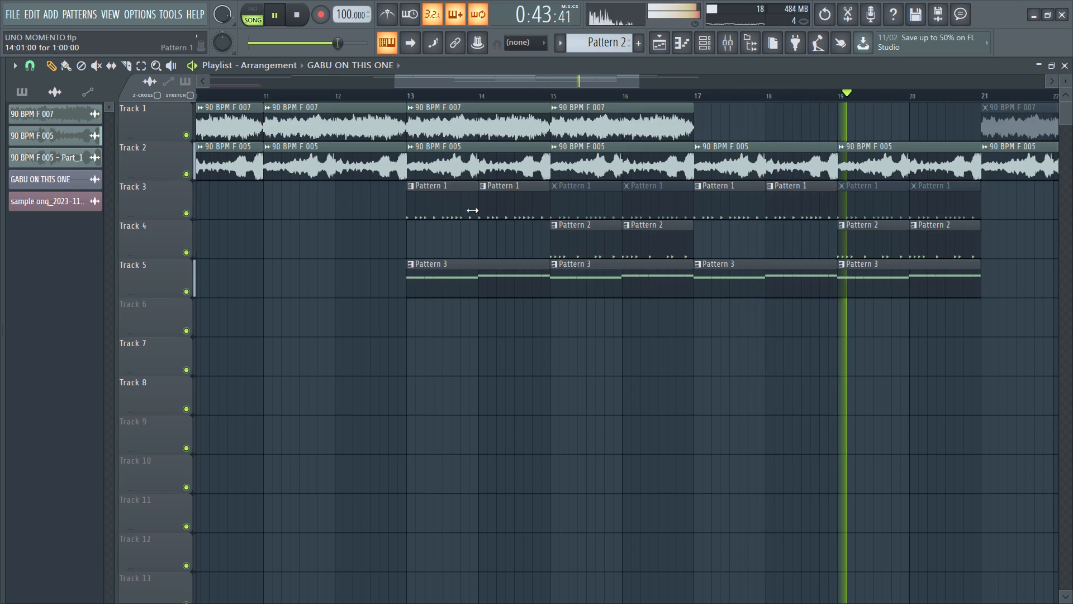
pyautogui.rightClick(410, 185)
pyautogui.click(464, 271)
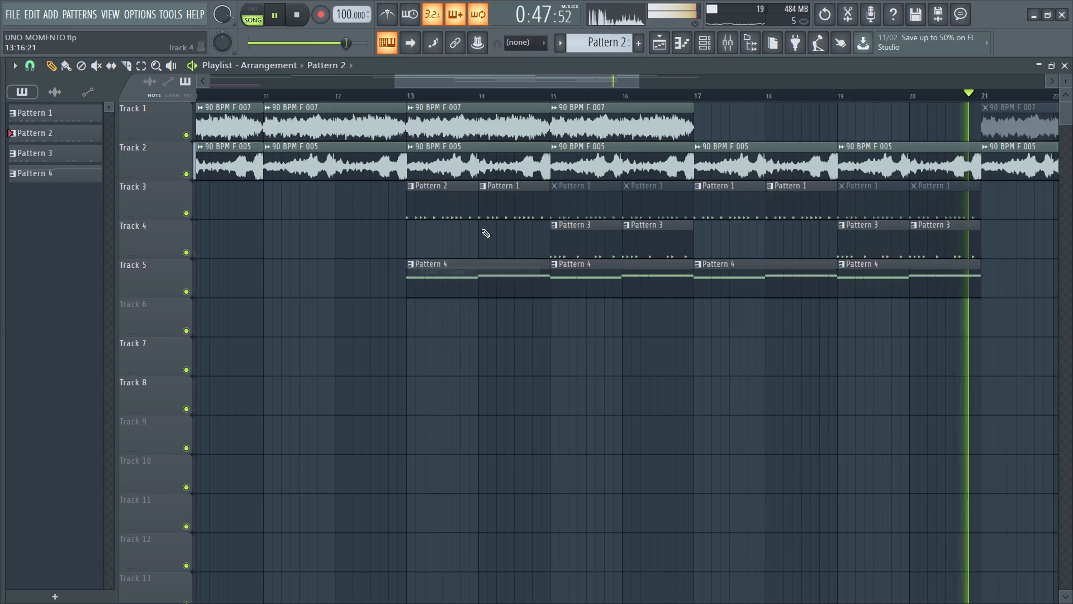
# Replace the Pattern 1 clip at bar 14 on Track 3 with a duplicate of the Pattern 2 clip at bar 13.
pyautogui.click(690, 97)
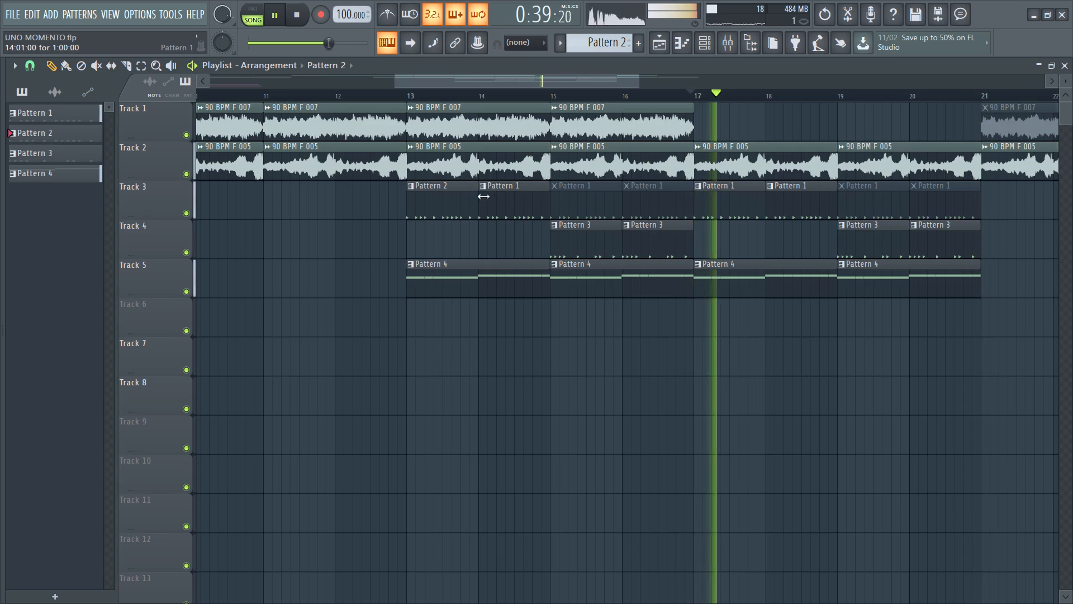
pyautogui.click(465, 208)
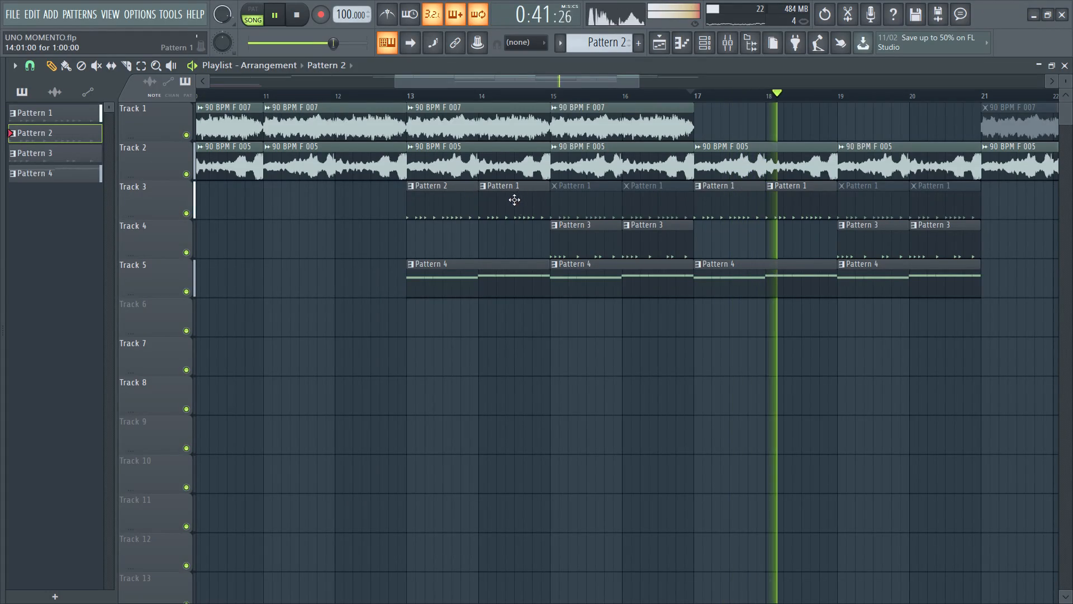
pyautogui.rightClick(514, 200)
pyautogui.keyDown('ctrl'); pyautogui.click(462, 206); pyautogui.keyUp('ctrl')
pyautogui.hotkey('ctrl', 'b')
pyautogui.click(457, 205)
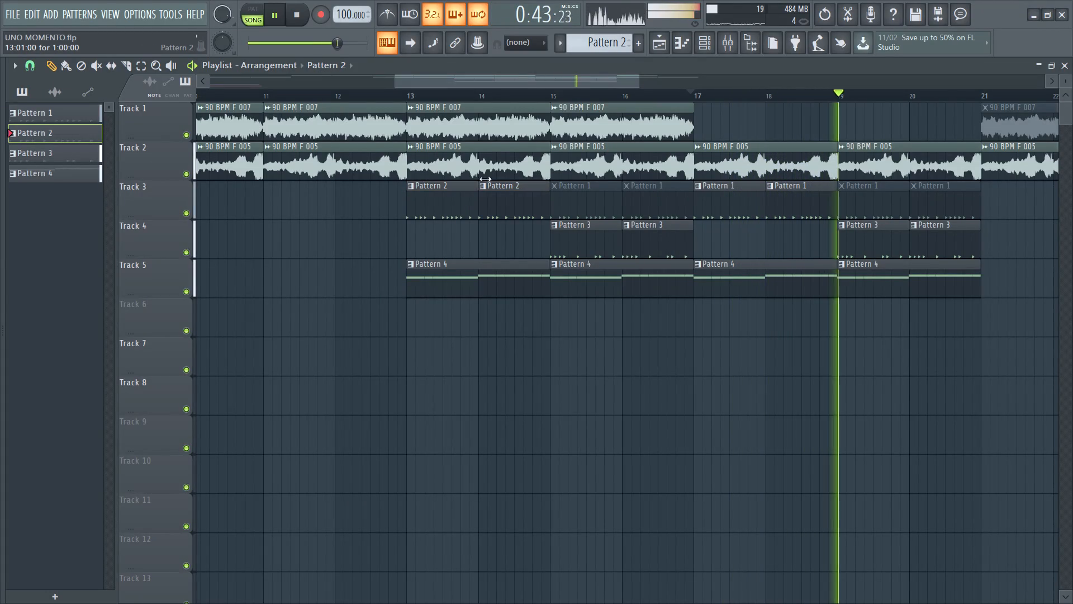
# Listen through the drum section from bar 13 onward, comparing it with the Jay Cactus perc channel muted and unmuted.
pyautogui.click(705, 40)
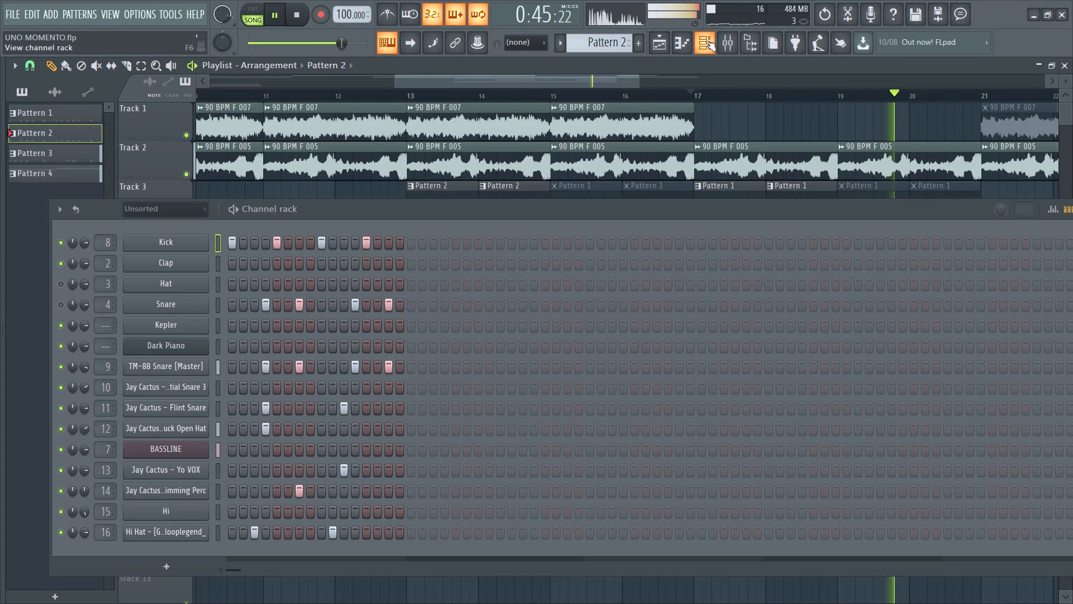
pyautogui.press('space')
pyautogui.press('space')
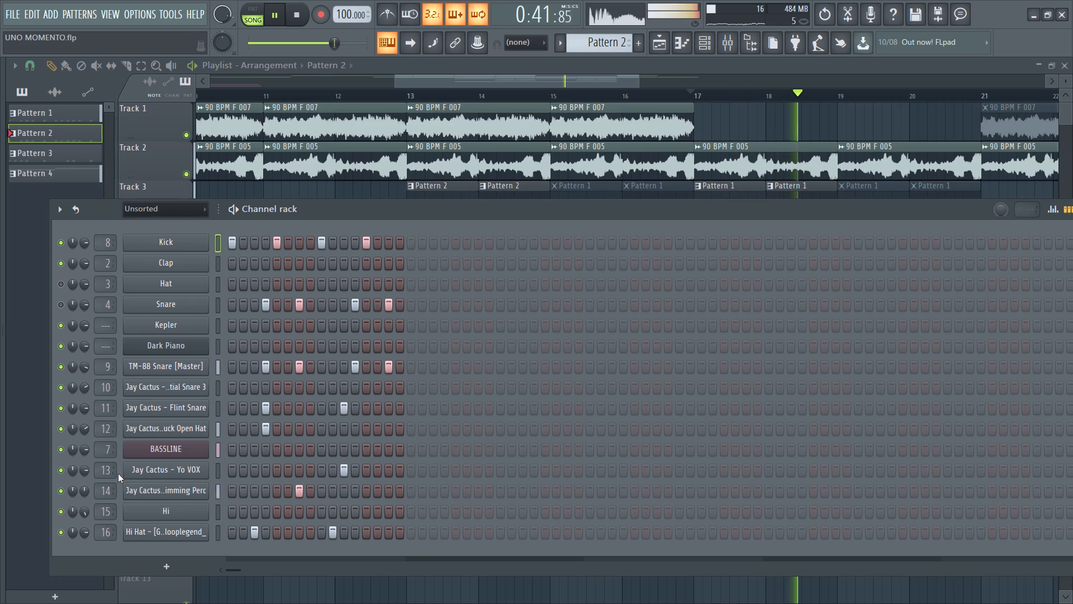
pyautogui.press('space')
pyautogui.press('space')
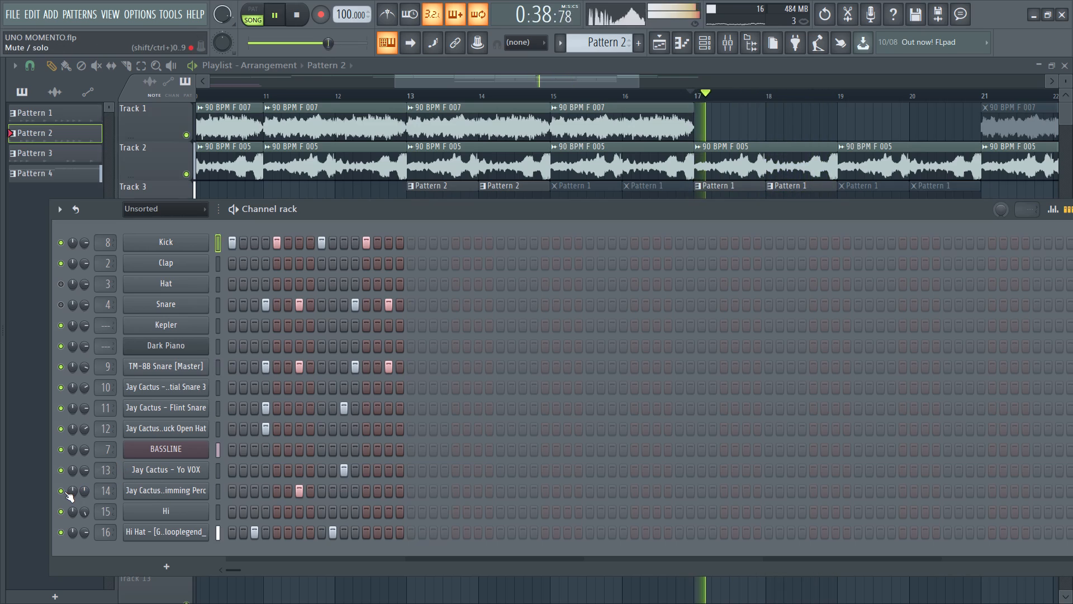
pyautogui.click(63, 492)
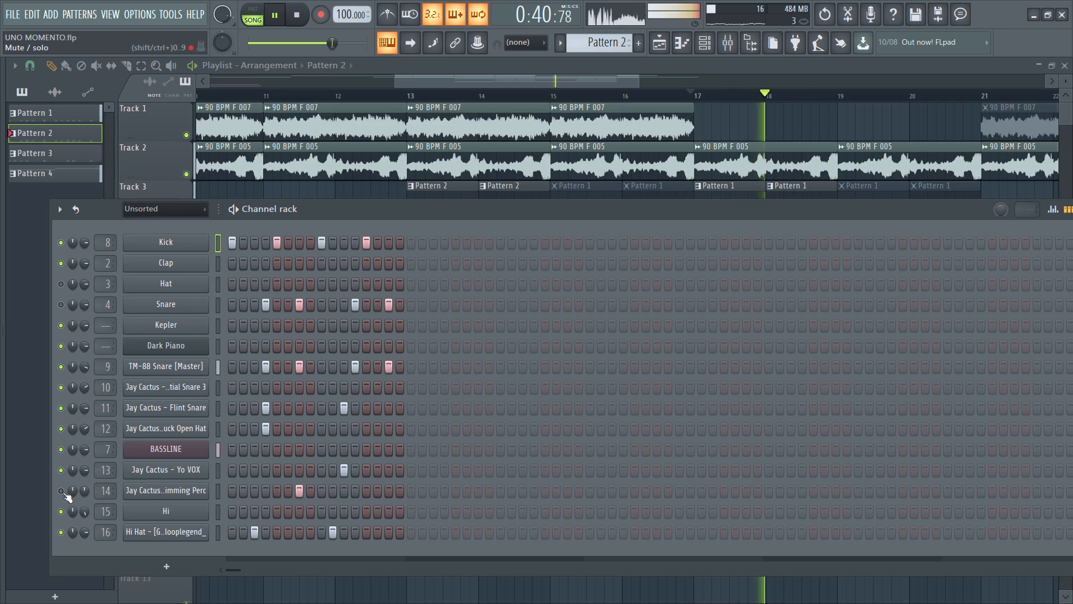
pyautogui.click(63, 492)
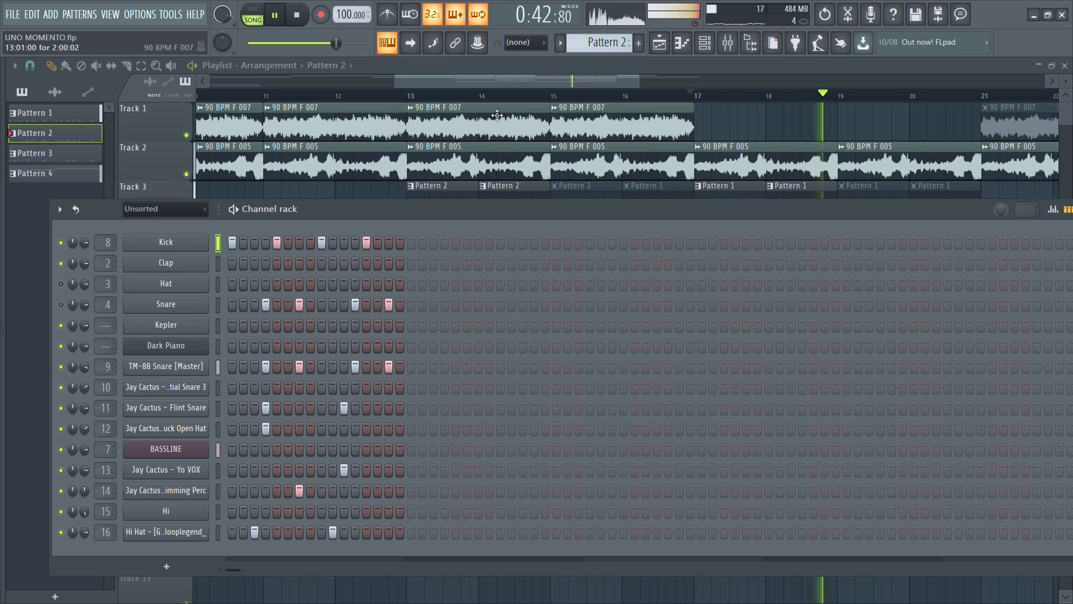
pyautogui.click(664, 48)
pyautogui.keyDown('ctrl'); pyautogui.scroll(-2, 364, 323); pyautogui.keyUp('ctrl')
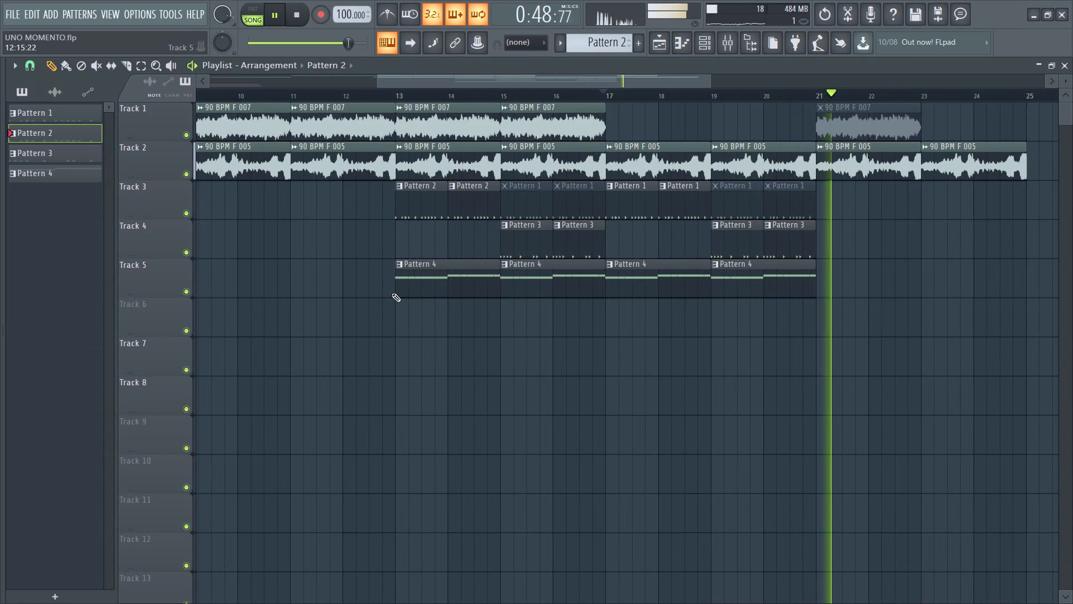
pyautogui.keyDown('ctrl'); pyautogui.scroll(-3, 591, 357); pyautogui.keyUp('ctrl')
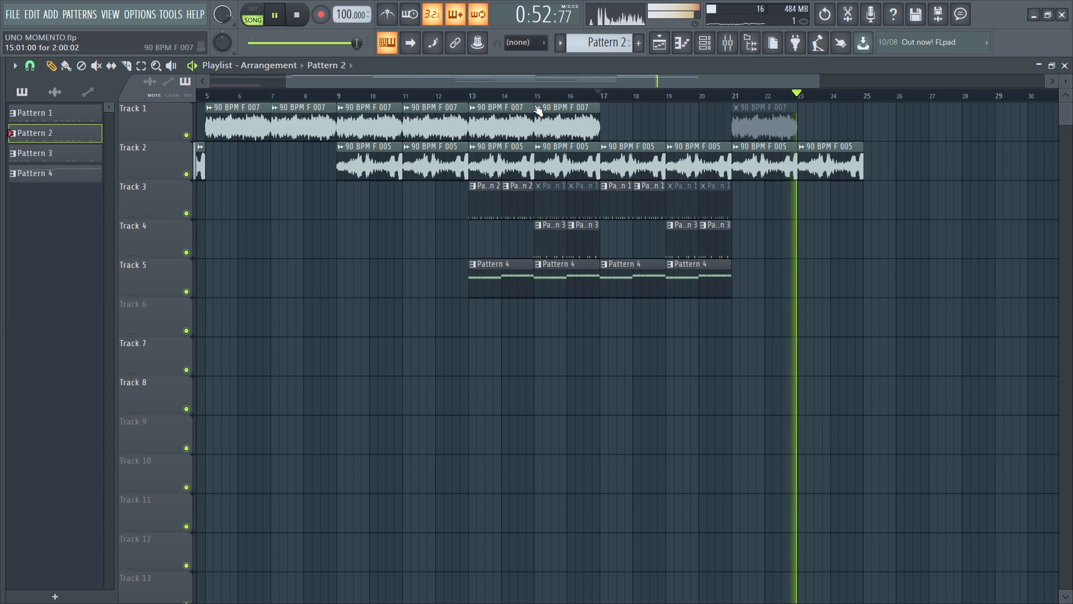
pyautogui.click(467, 97)
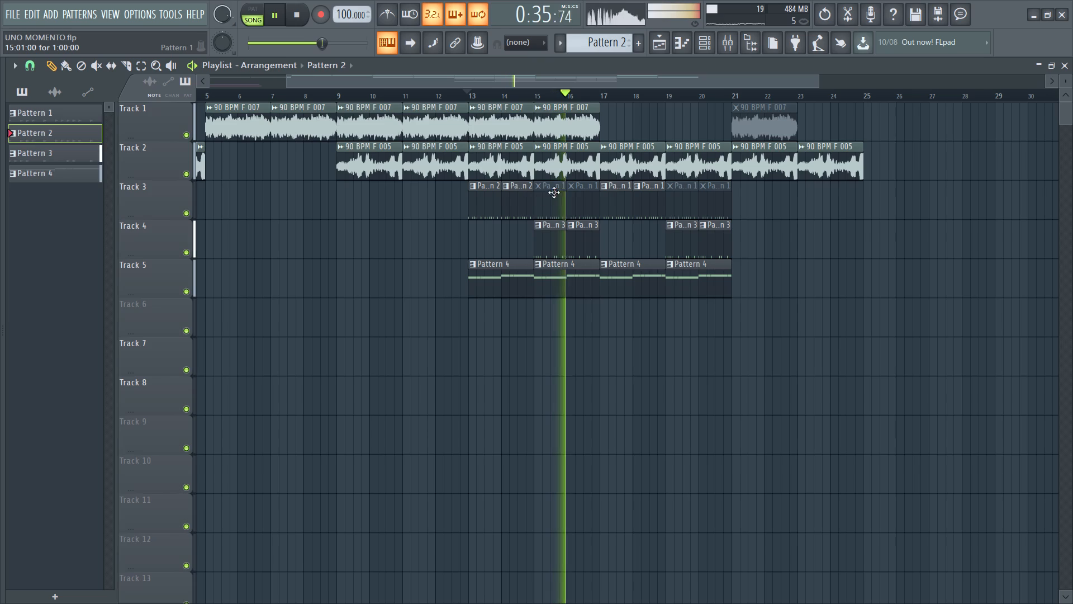
# Export the song as an MP3 file named UNO MOMENTO in the BEATS folder.
pyautogui.hotkey('ctrl', 'shift', 'r')
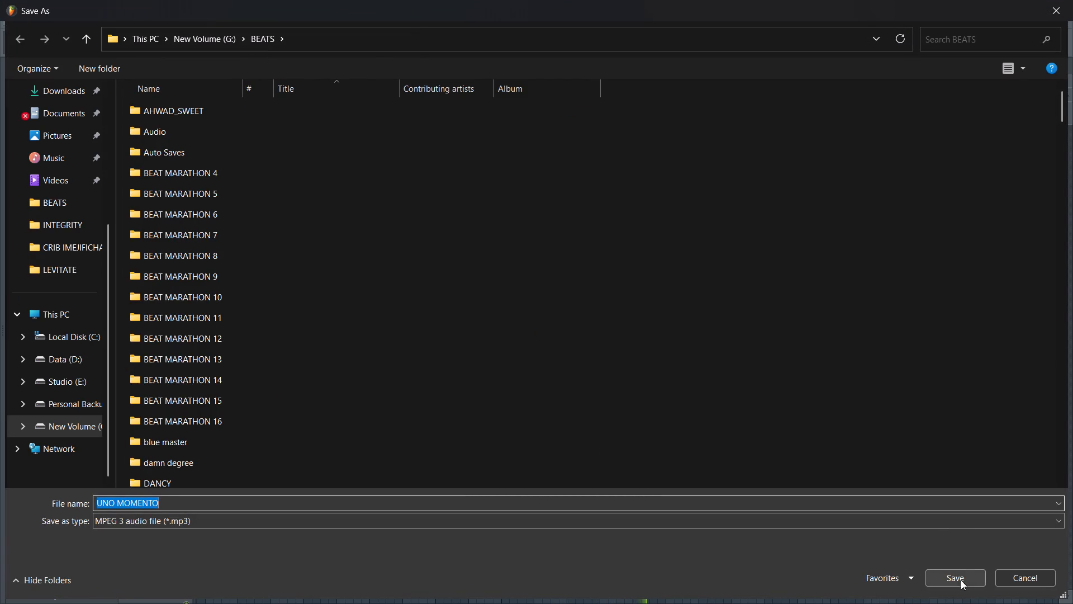
pyautogui.click(956, 575)
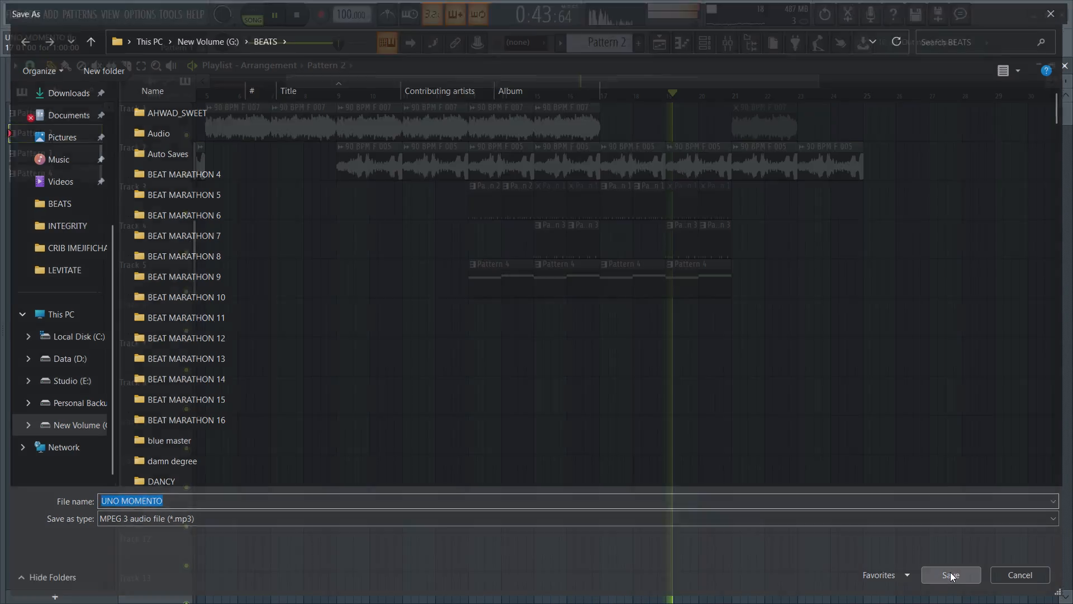
pyautogui.click(635, 497)
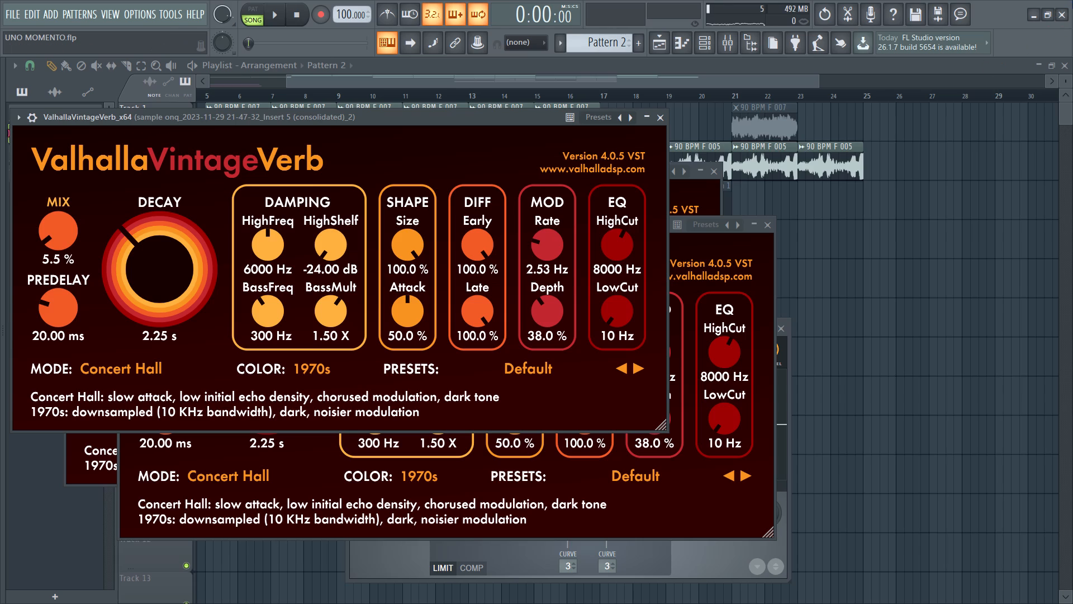
# Close FL Studio, saving the changes to UNO MOMENTO.flp.
pyautogui.click(1061, 11)
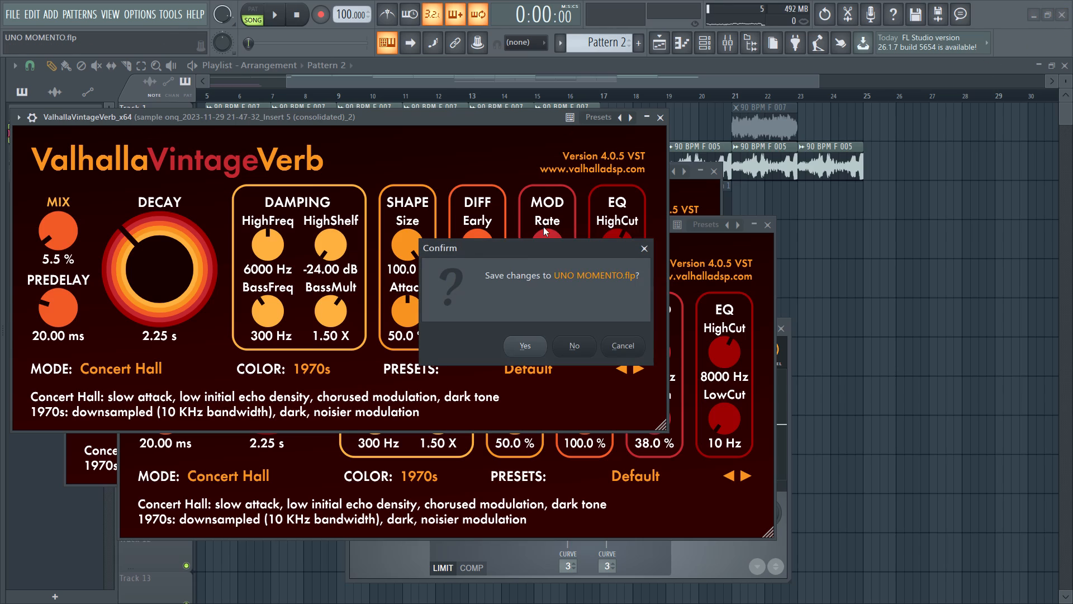
pyautogui.click(529, 343)
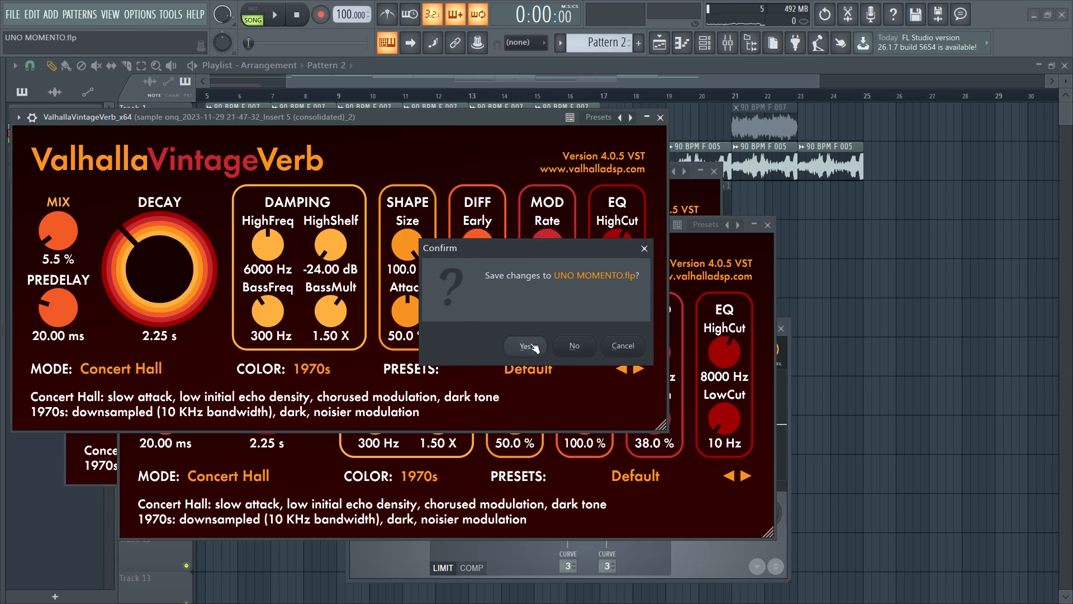